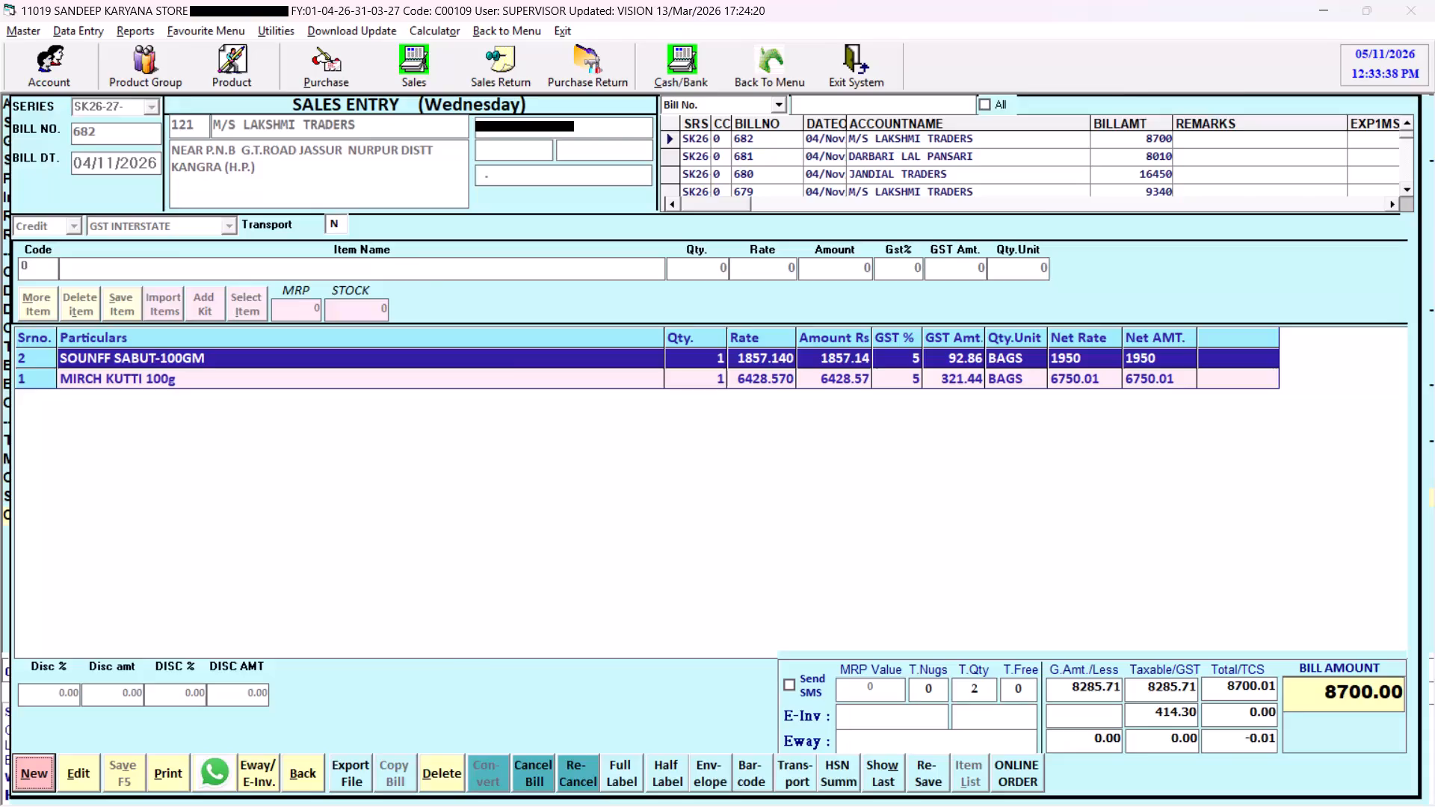
Open the account ledger of Sanjay Traders for the period 01/04/2026 to 02/11/2026.
left_click(7, 104)
key("Return")
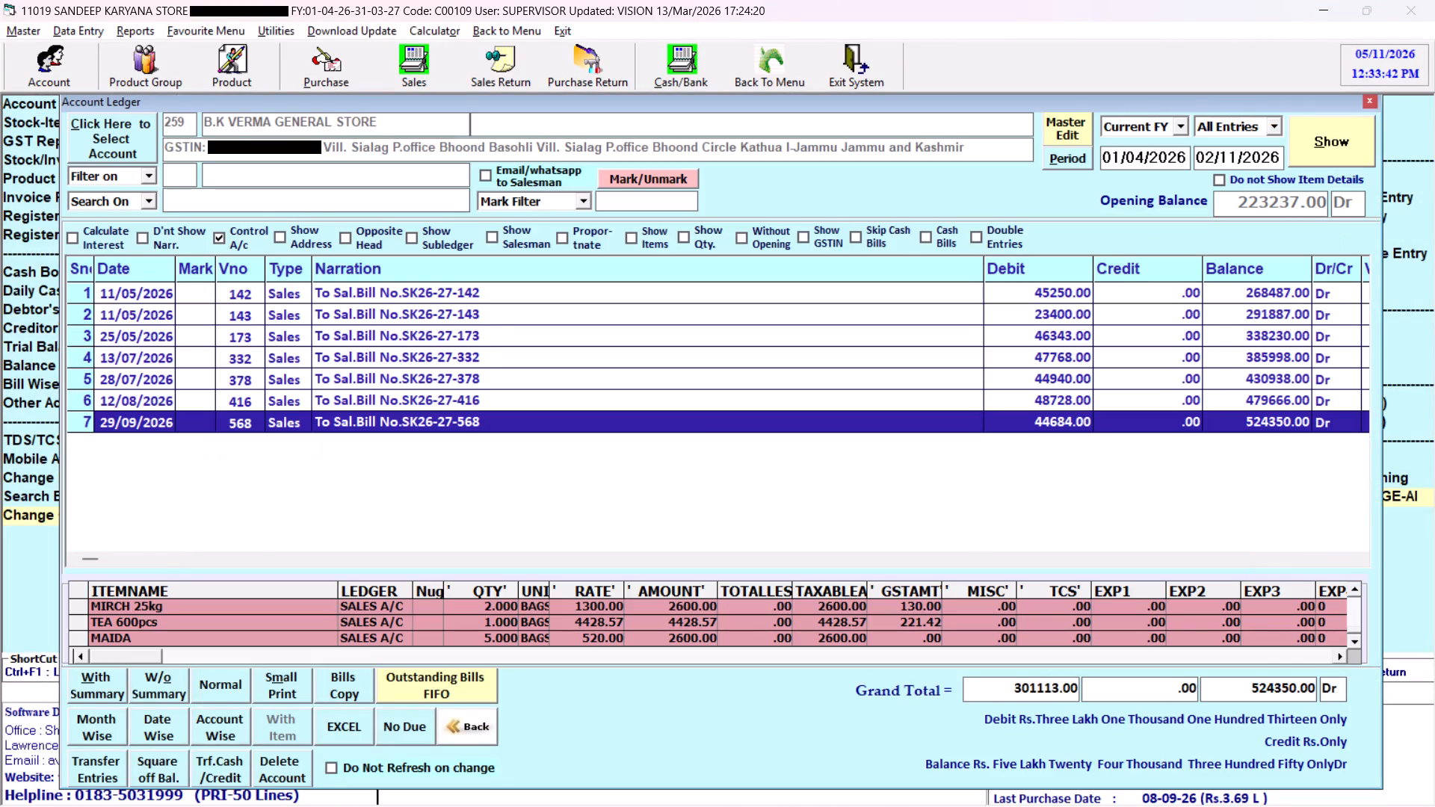
left_click(97, 143)
type("sanja")
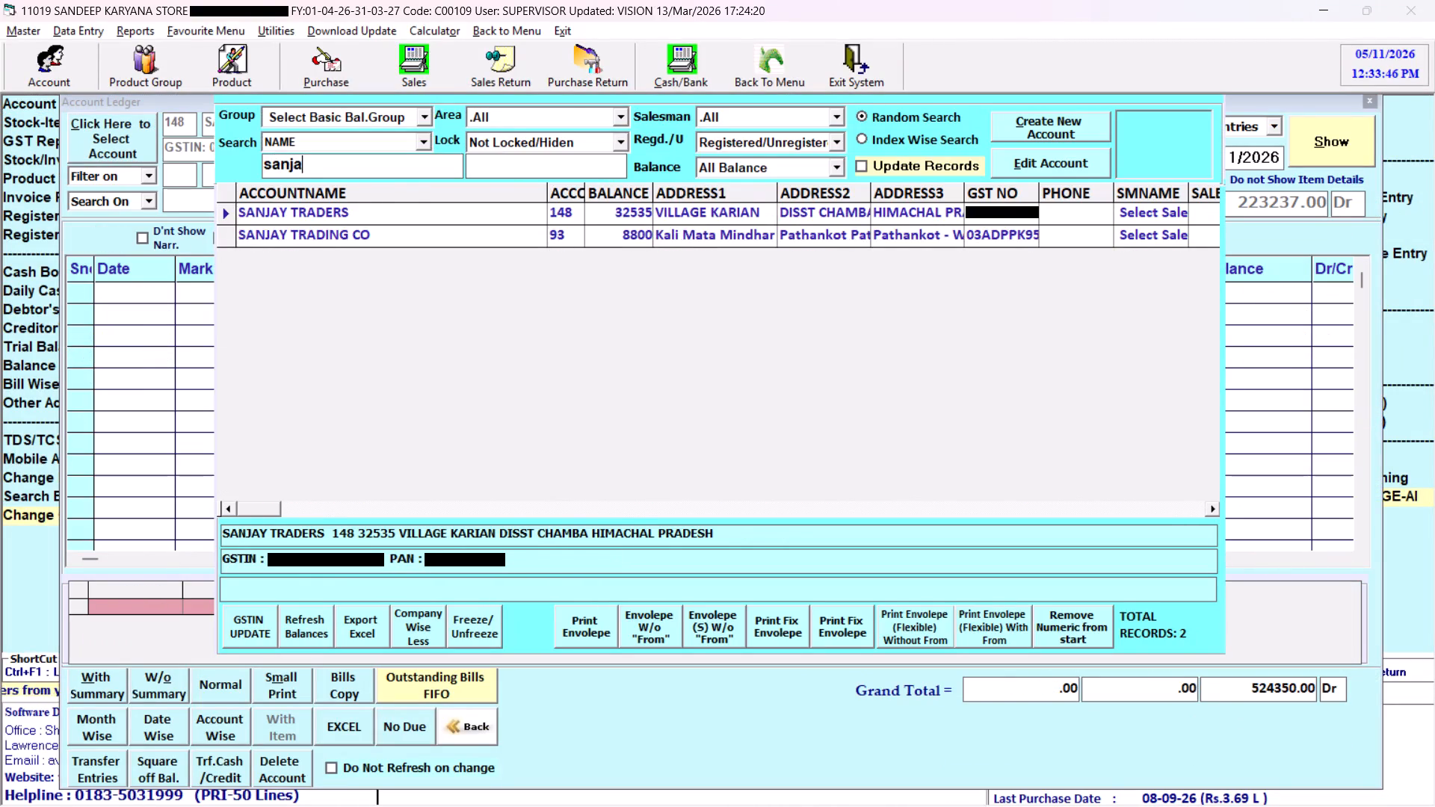
key("Return")
key("Return")
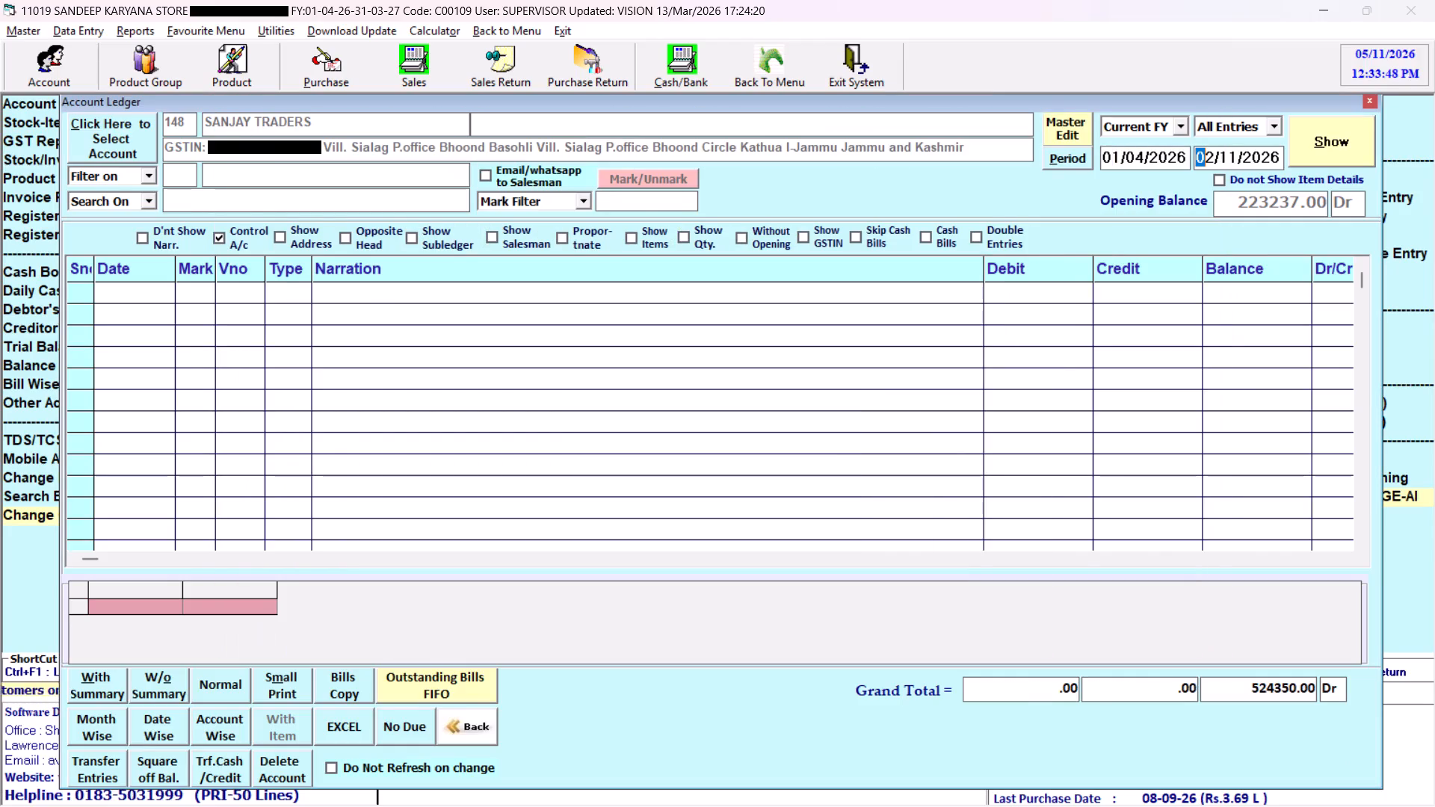
key("Return")
key("Return")
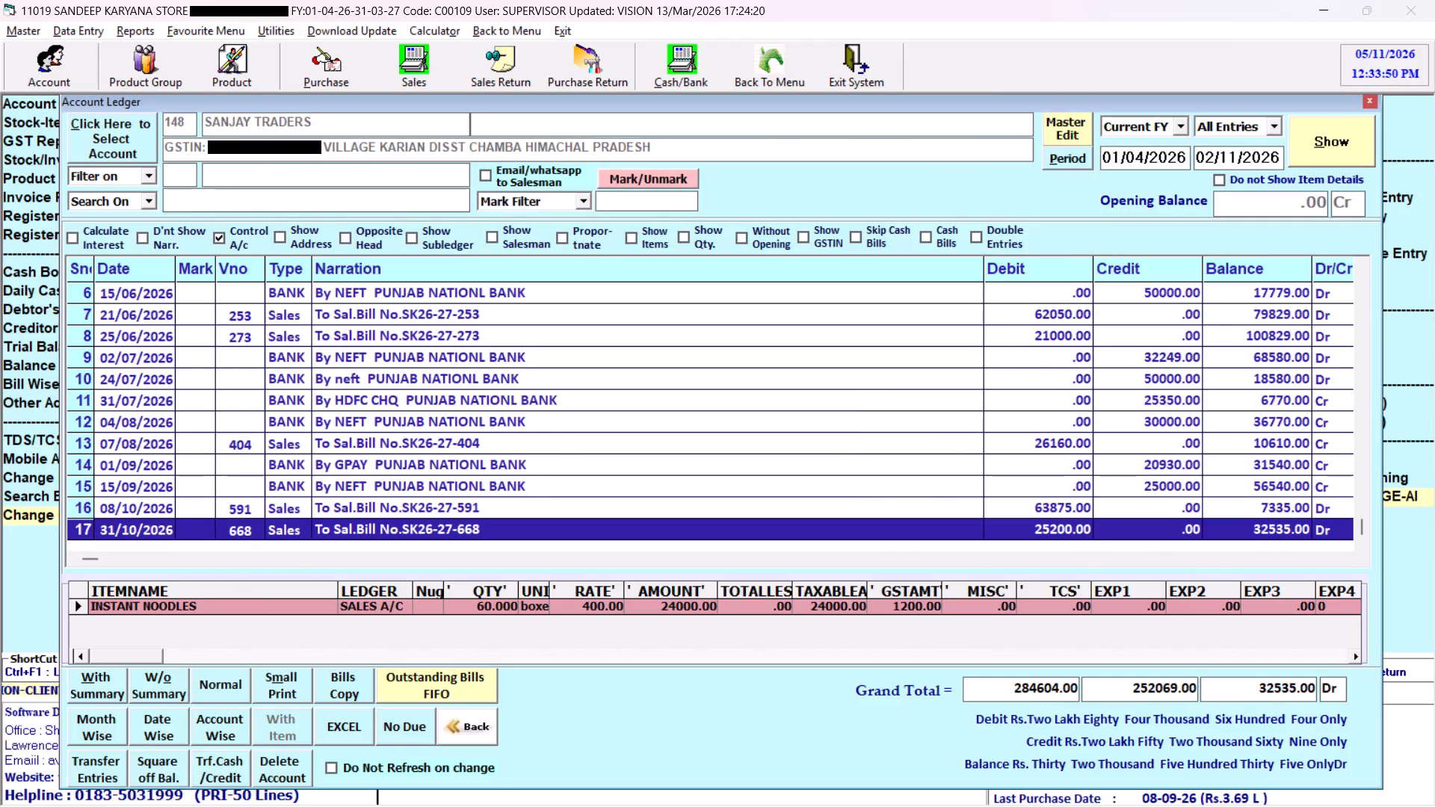
Examine the item lines of sales bill SK26-27-591 dated 08/10/2026.
key("Up")
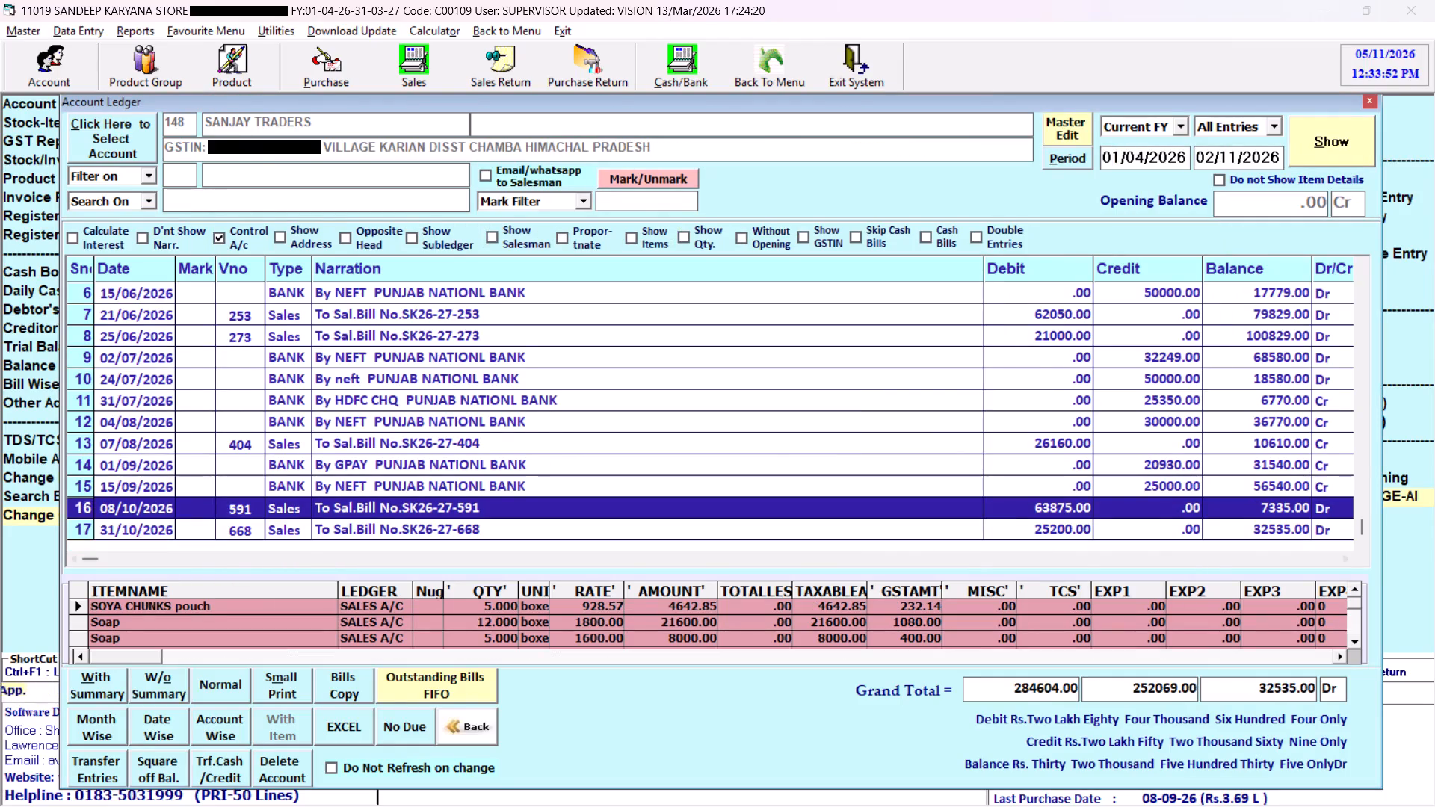
left_click(138, 612)
key("Down")
key("Down")
key("Down")
key("Down")
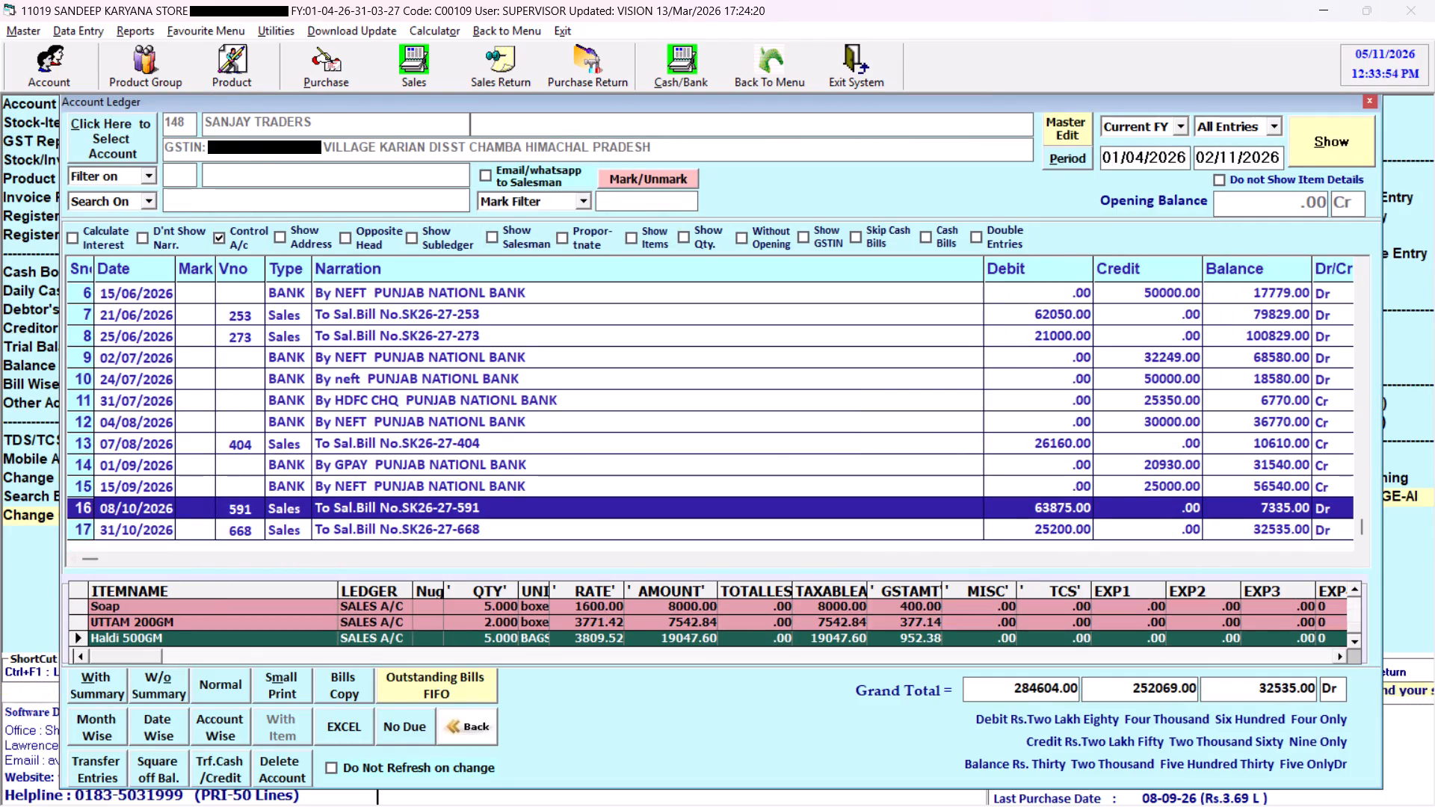
key("Down")
key("Down")
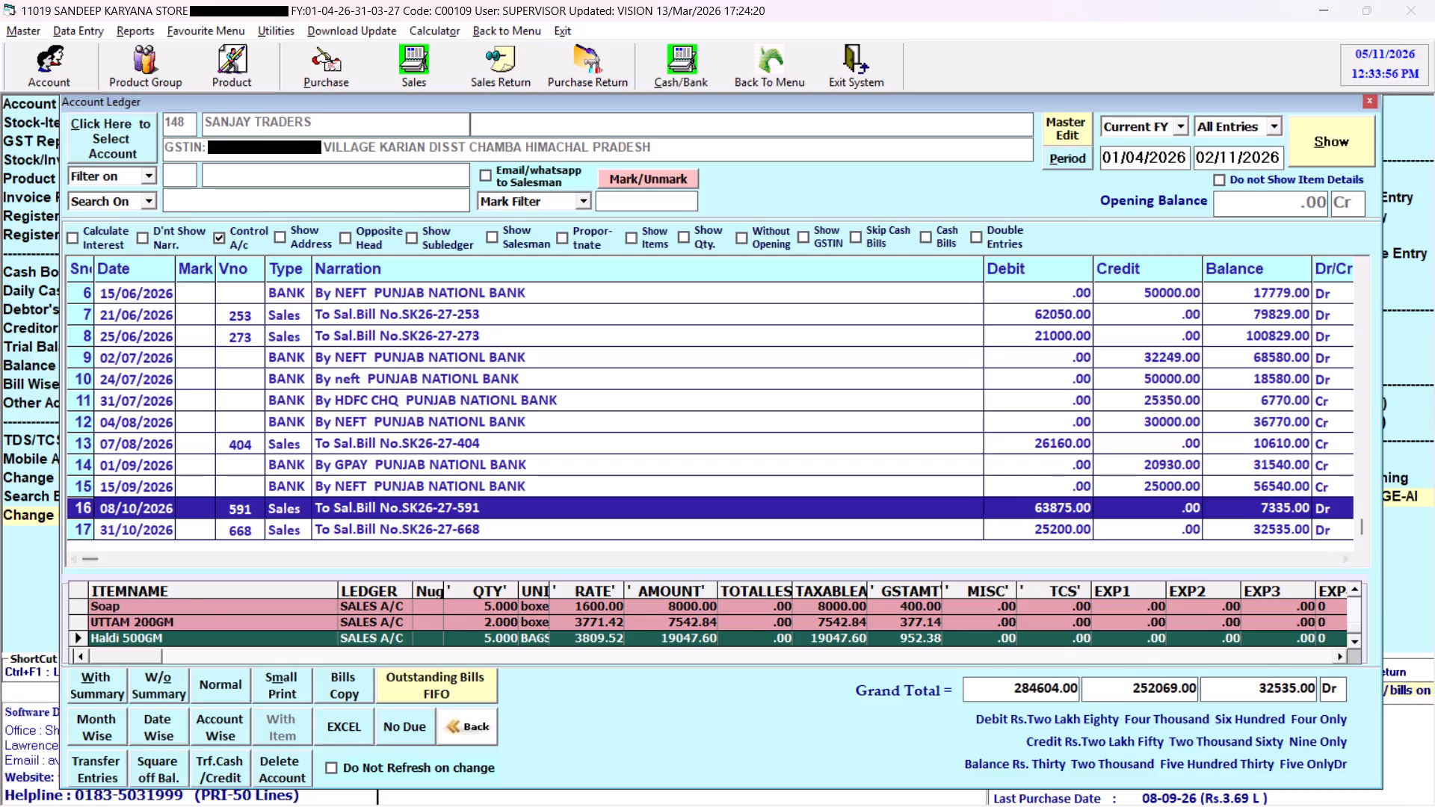
Examine the items on sales bill SK26-27-404, and go through all item lines of bill SK26-27-591 again.
left_click(312, 445)
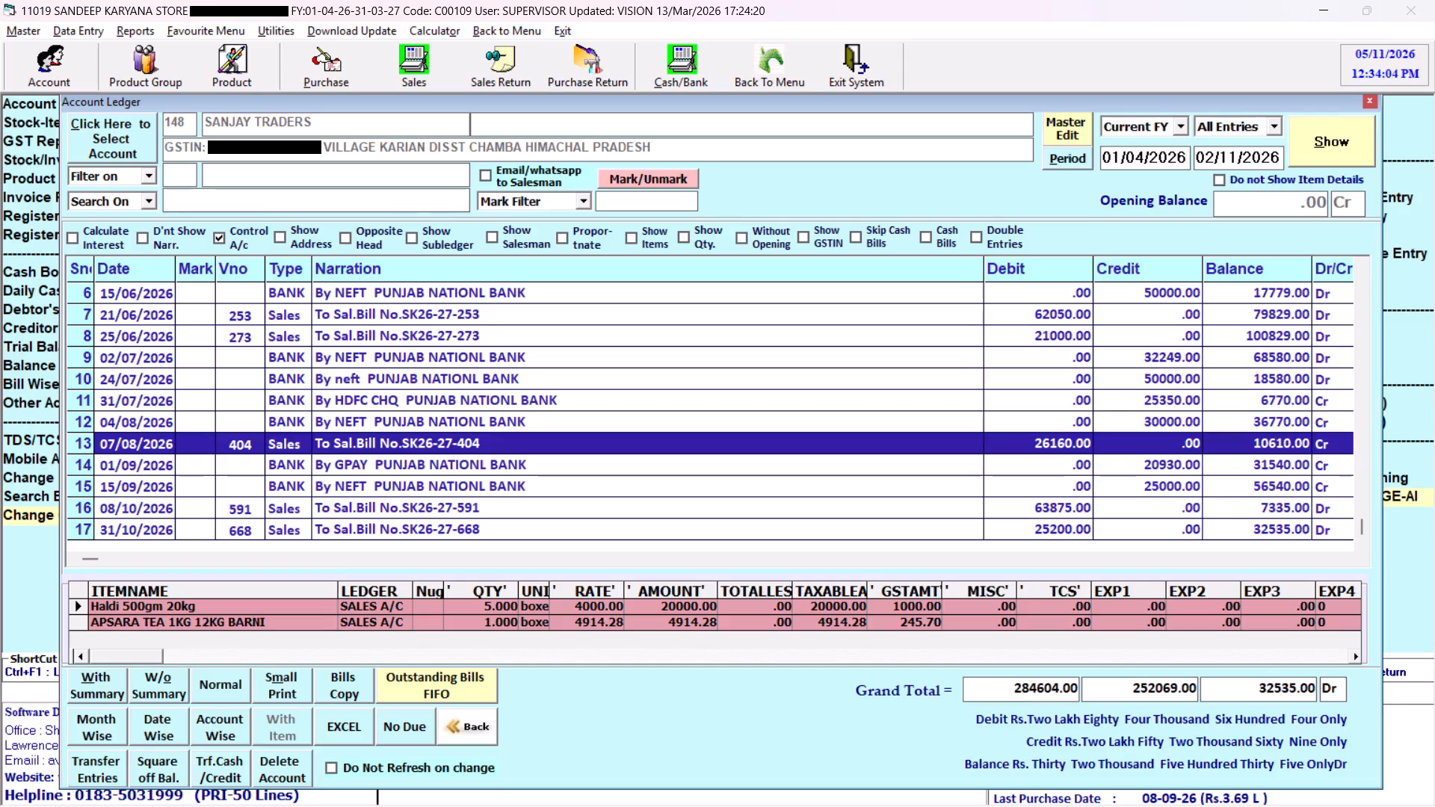
left_click(422, 510)
left_click(352, 609)
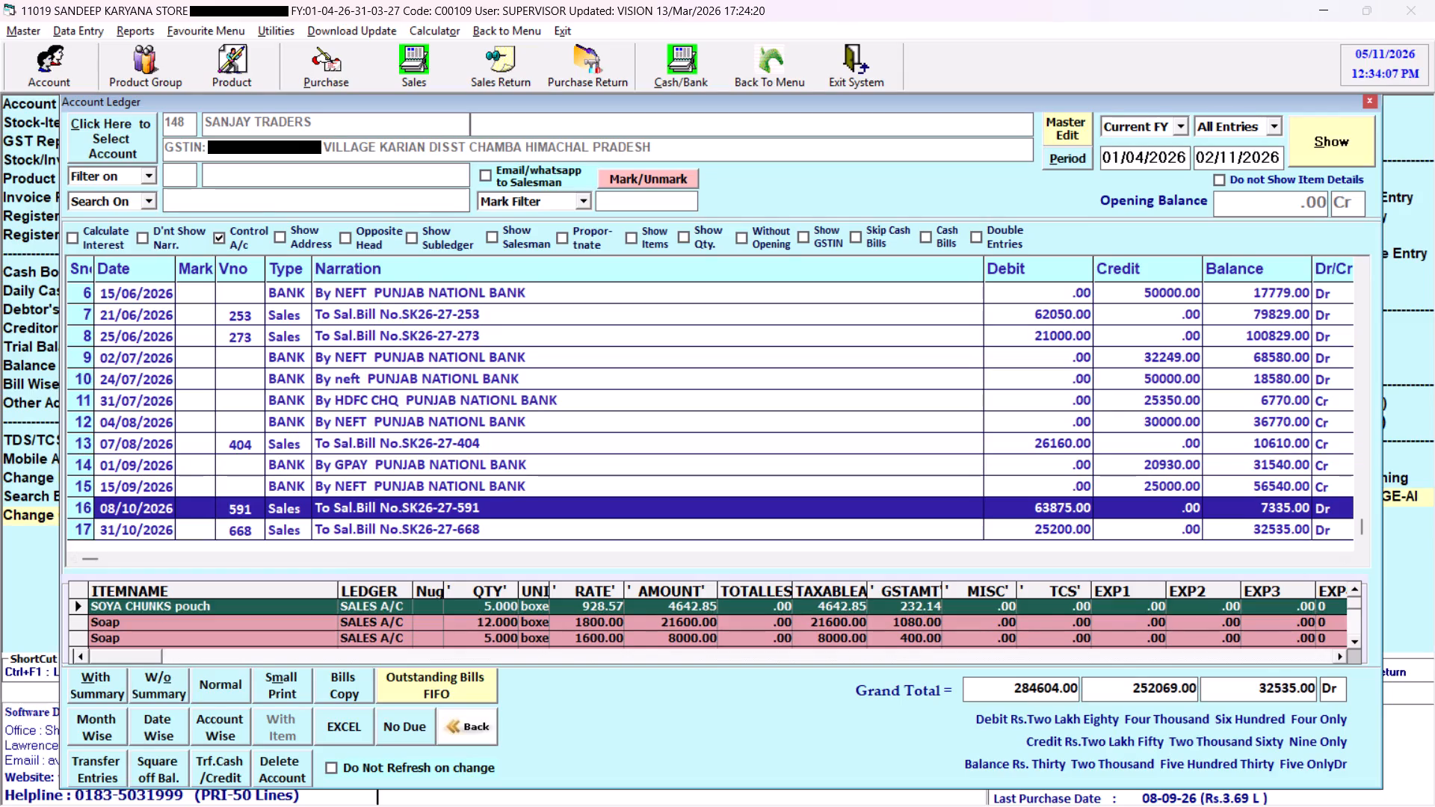
key("Down")
key("Down")
key("Down")
key("Down")
key("Down")
key("Down")
key("Down")
key("Down")
key("Down")
key("Down")
key("Down")
key("Down")
key("Down")
key("Down")
key("Down")
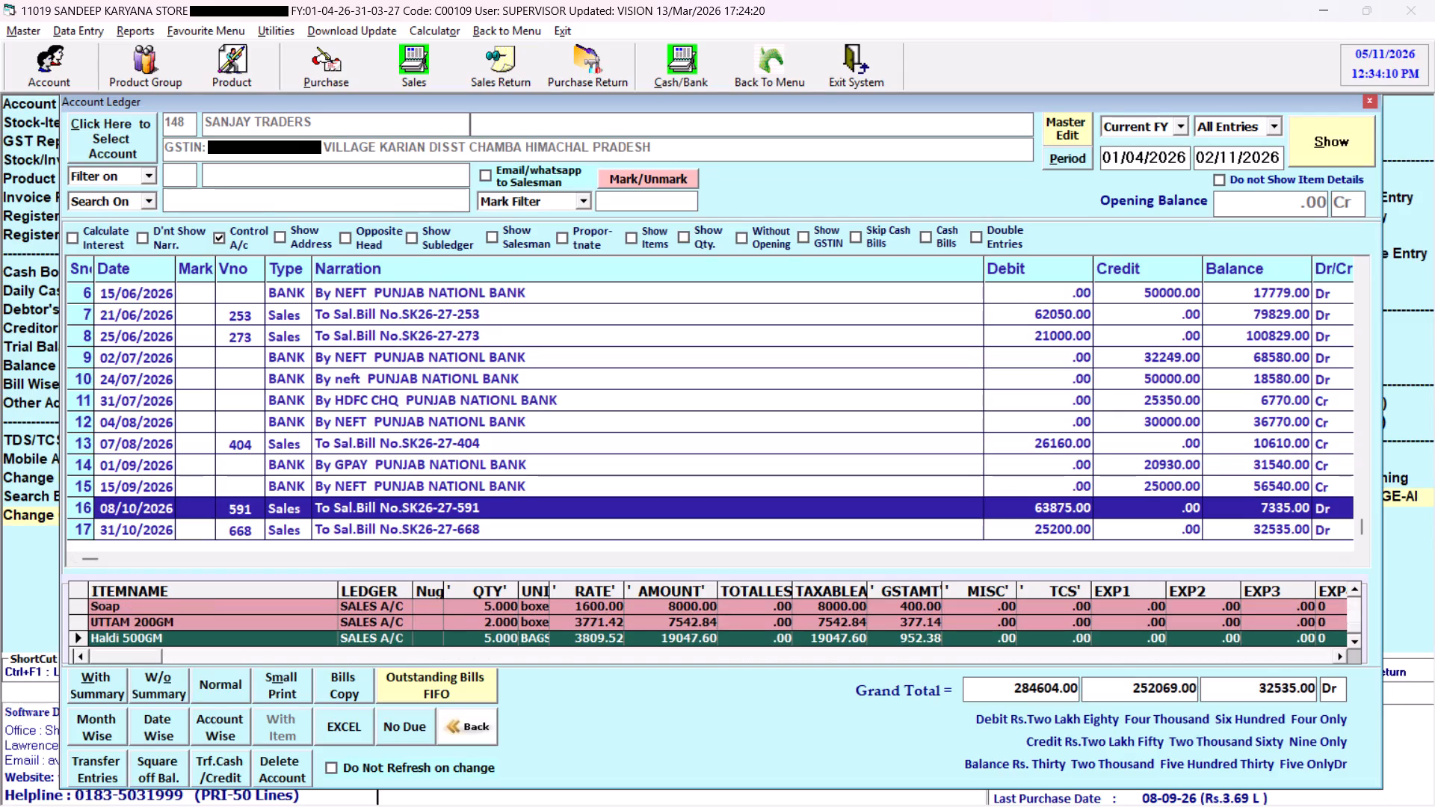
Examine the item details of sales bills SK26-27-668, SK26-27-273 and SK26-27-253.
left_click(415, 525)
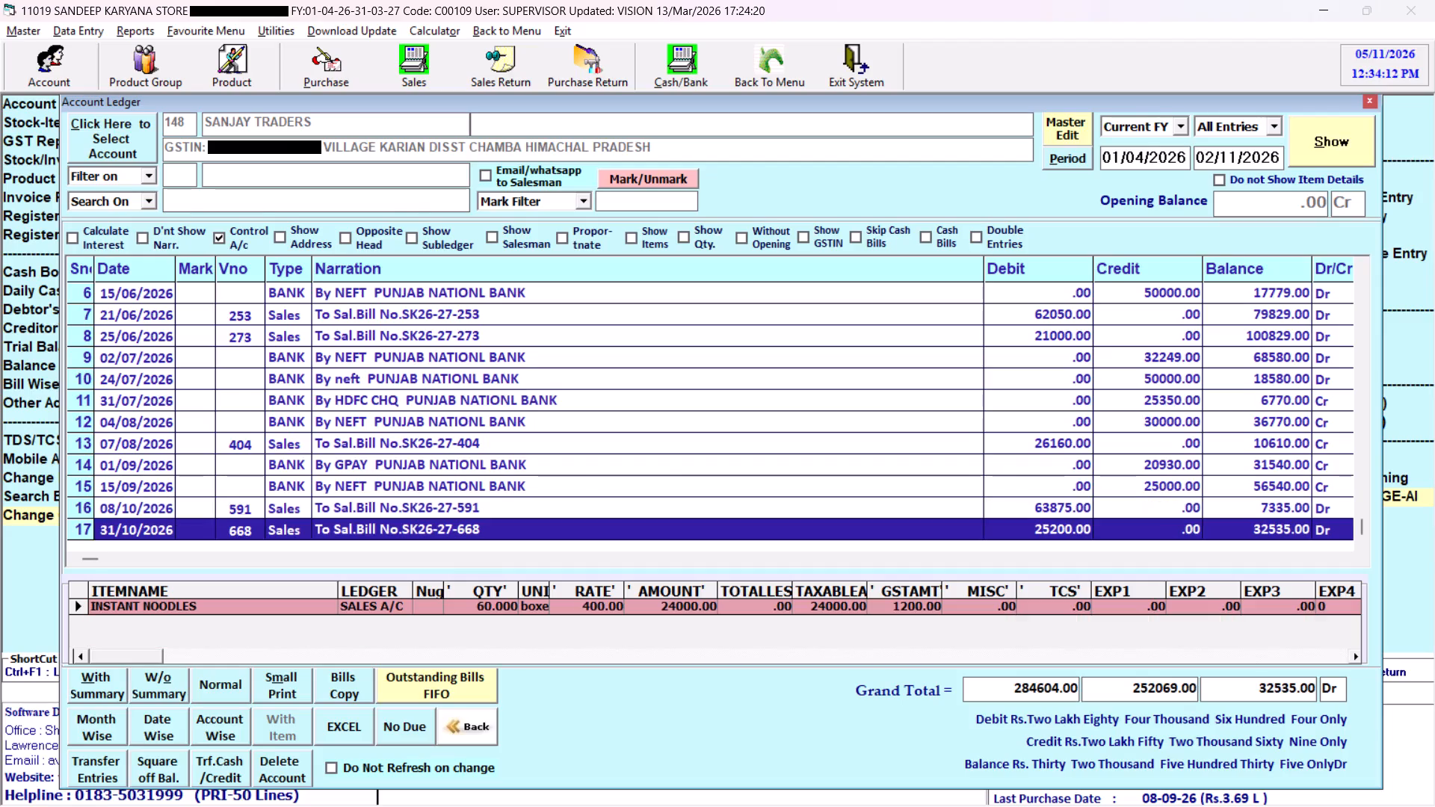
left_click(450, 333)
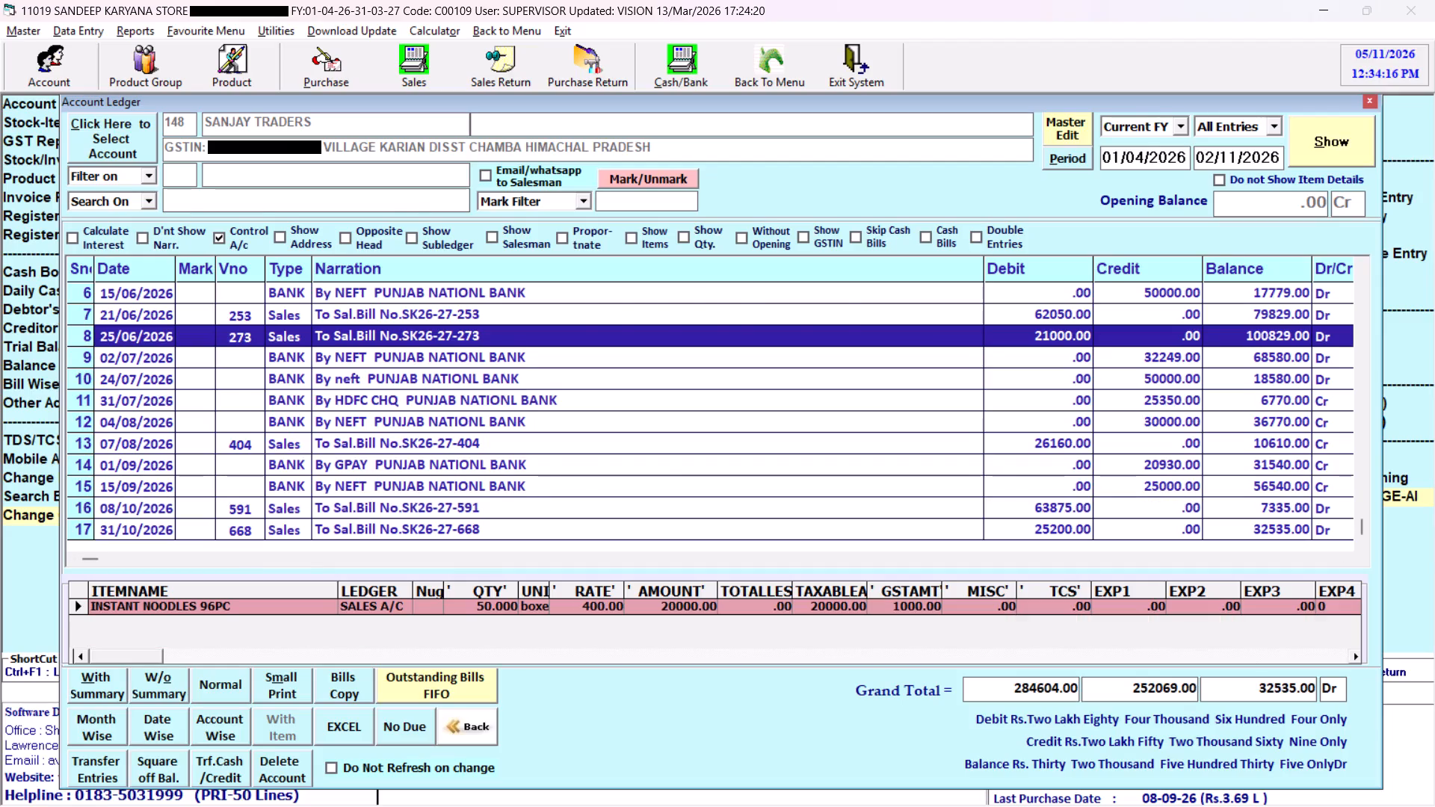
left_click(507, 311)
left_click(414, 622)
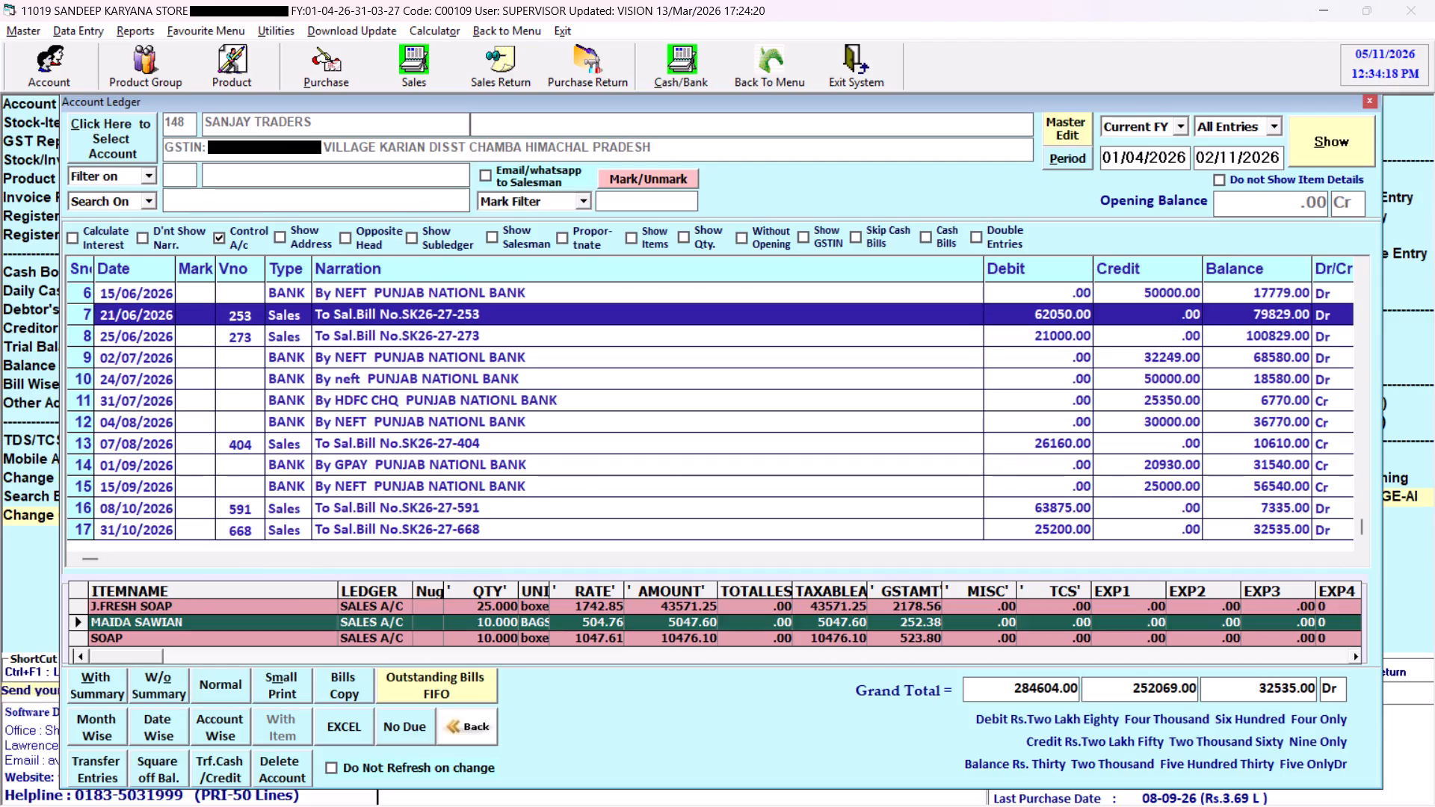
key("Down")
key("Down")
key("Down")
key("Up")
key("Up")
key("Up")
key("Up")
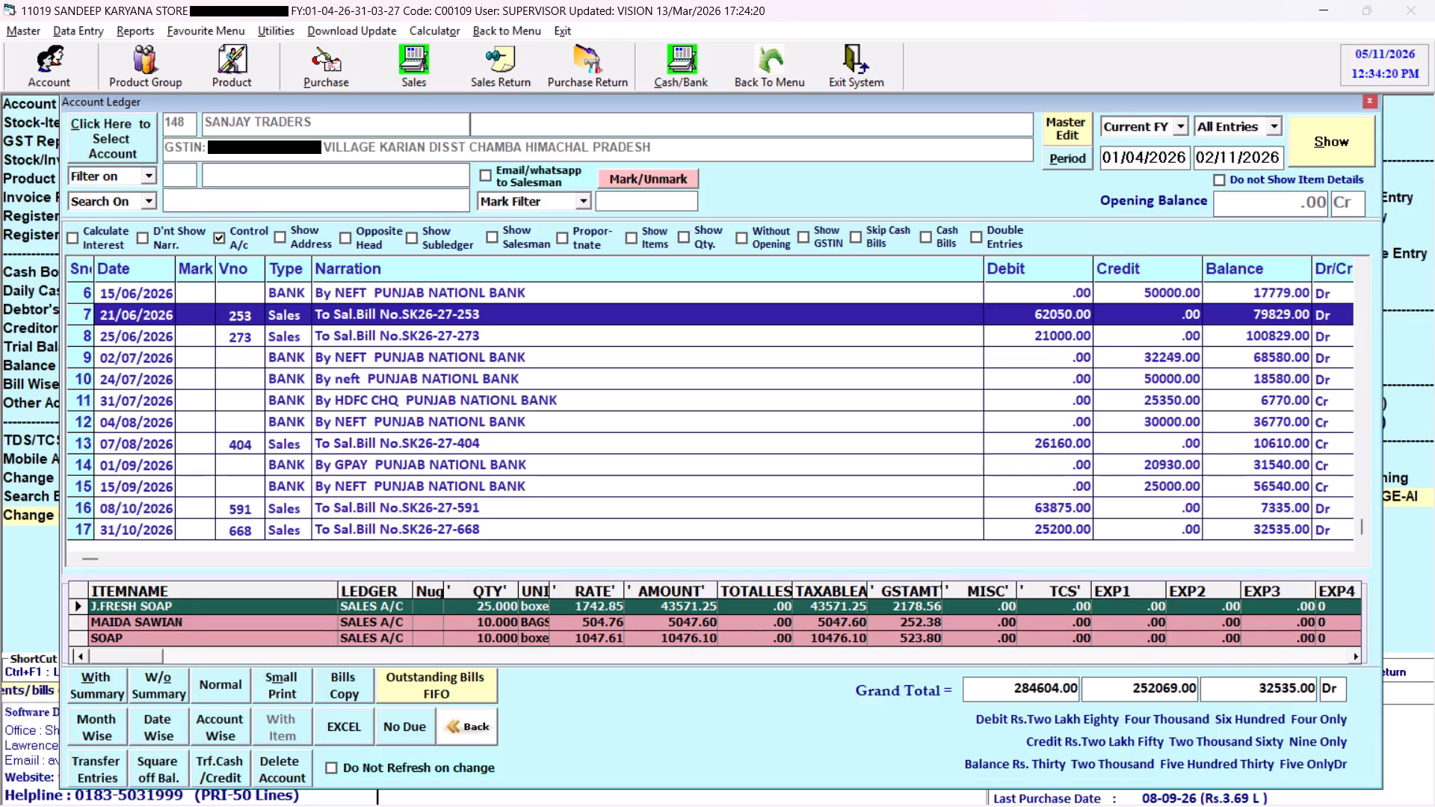
key("Up")
Examine the item details of the May 2026 sales bills SK26-27-139, SK26-27-132 and SK26-27-120.
left_click(610, 297)
key("Up")
key("Up")
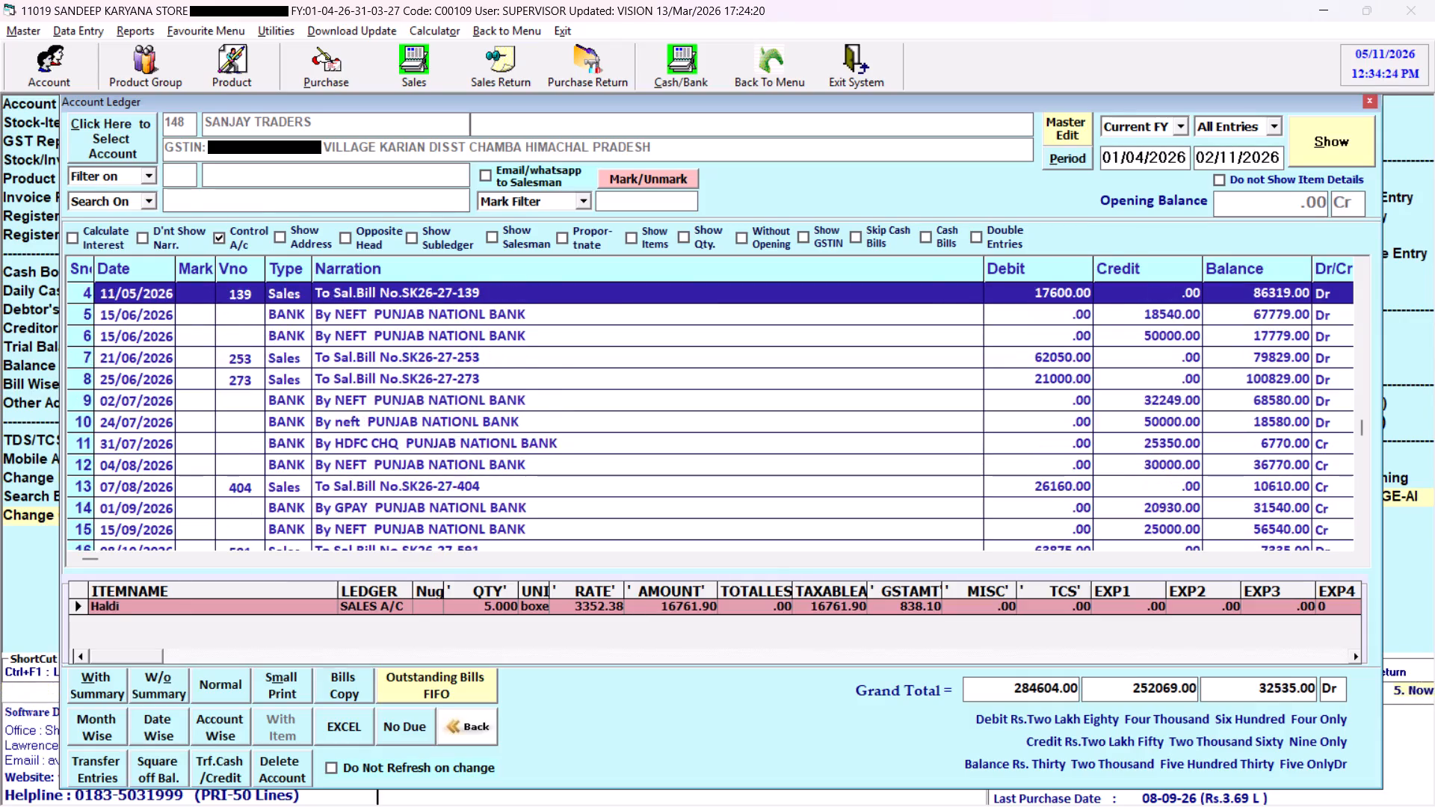
key("Up")
key("Down")
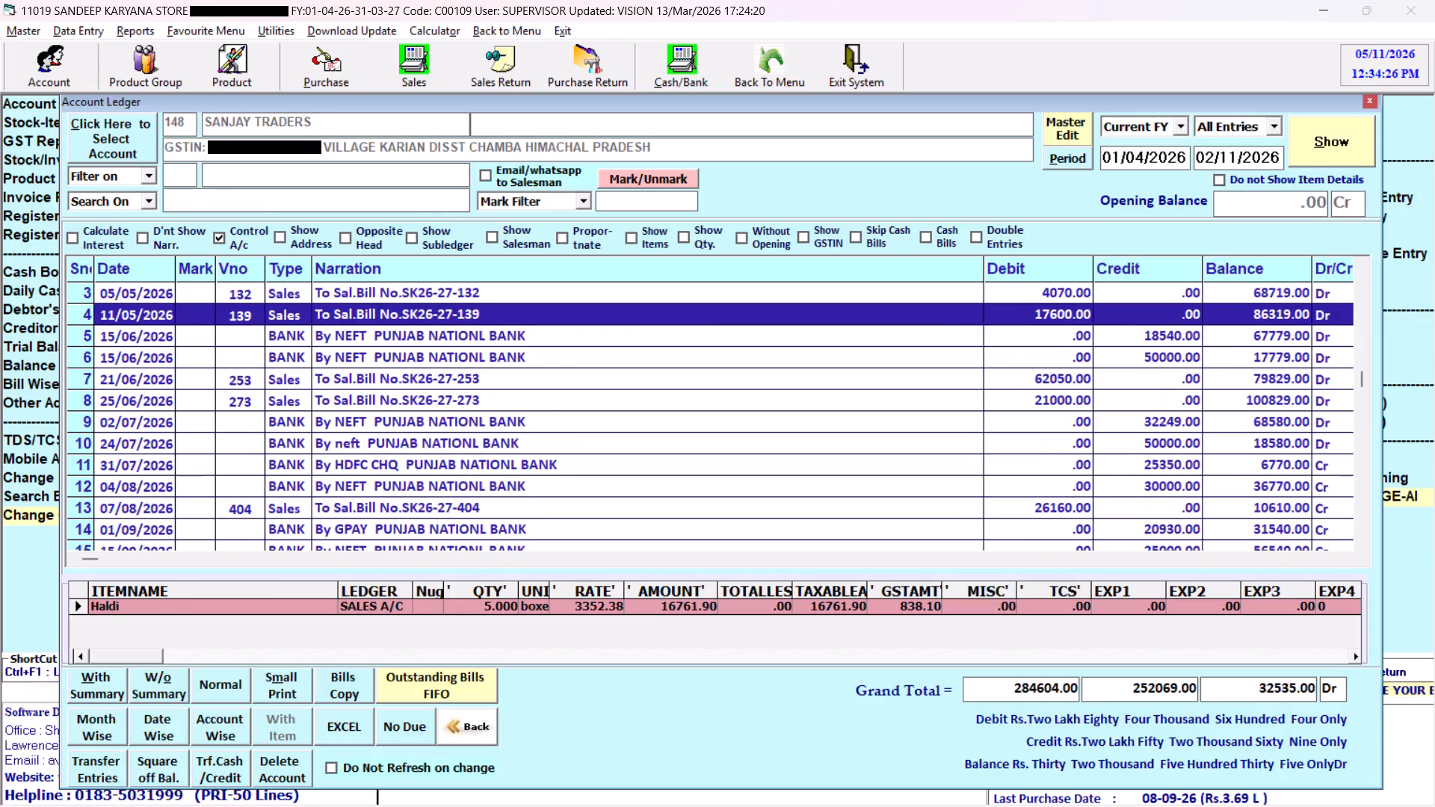
key("Down")
key("Up")
key("Up")
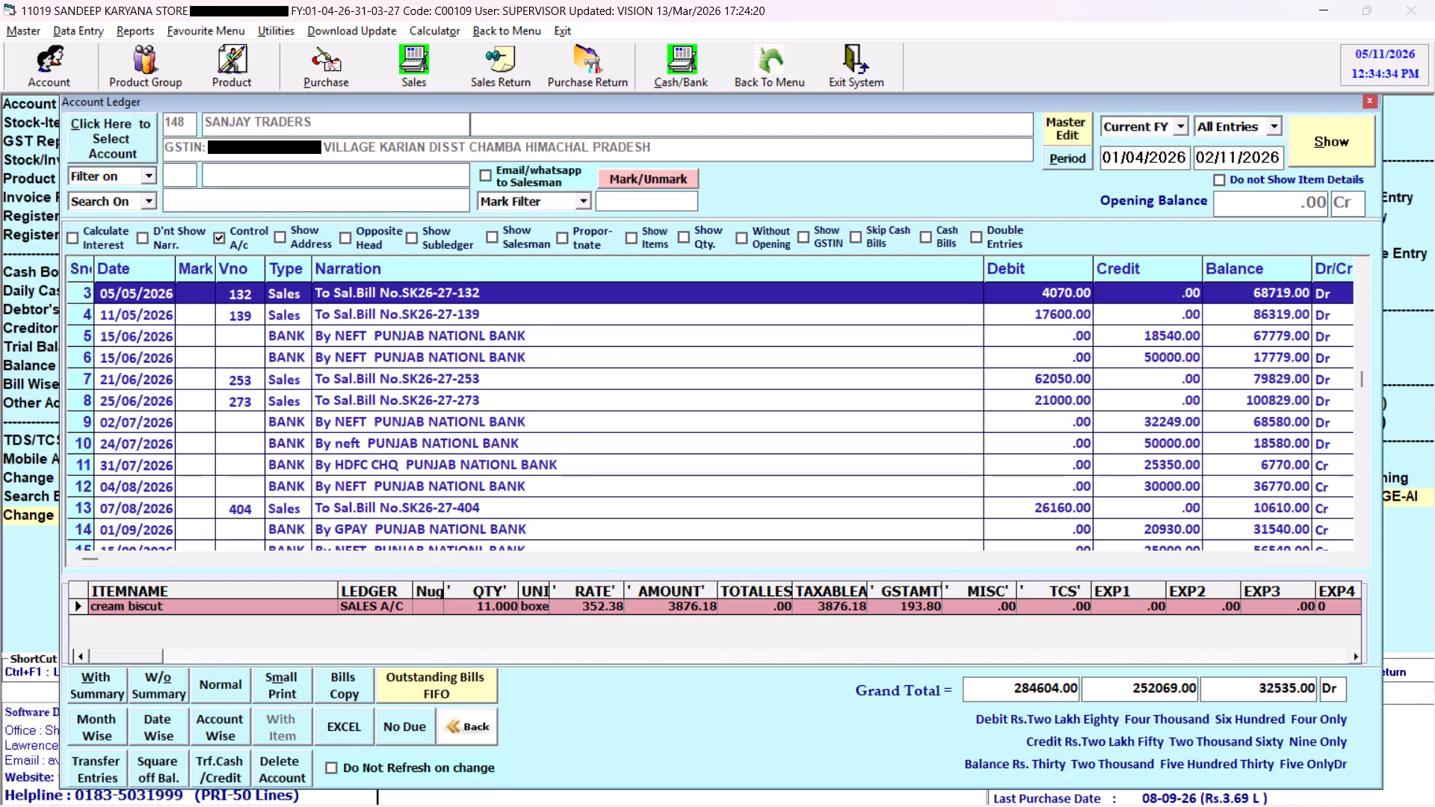
key("Up")
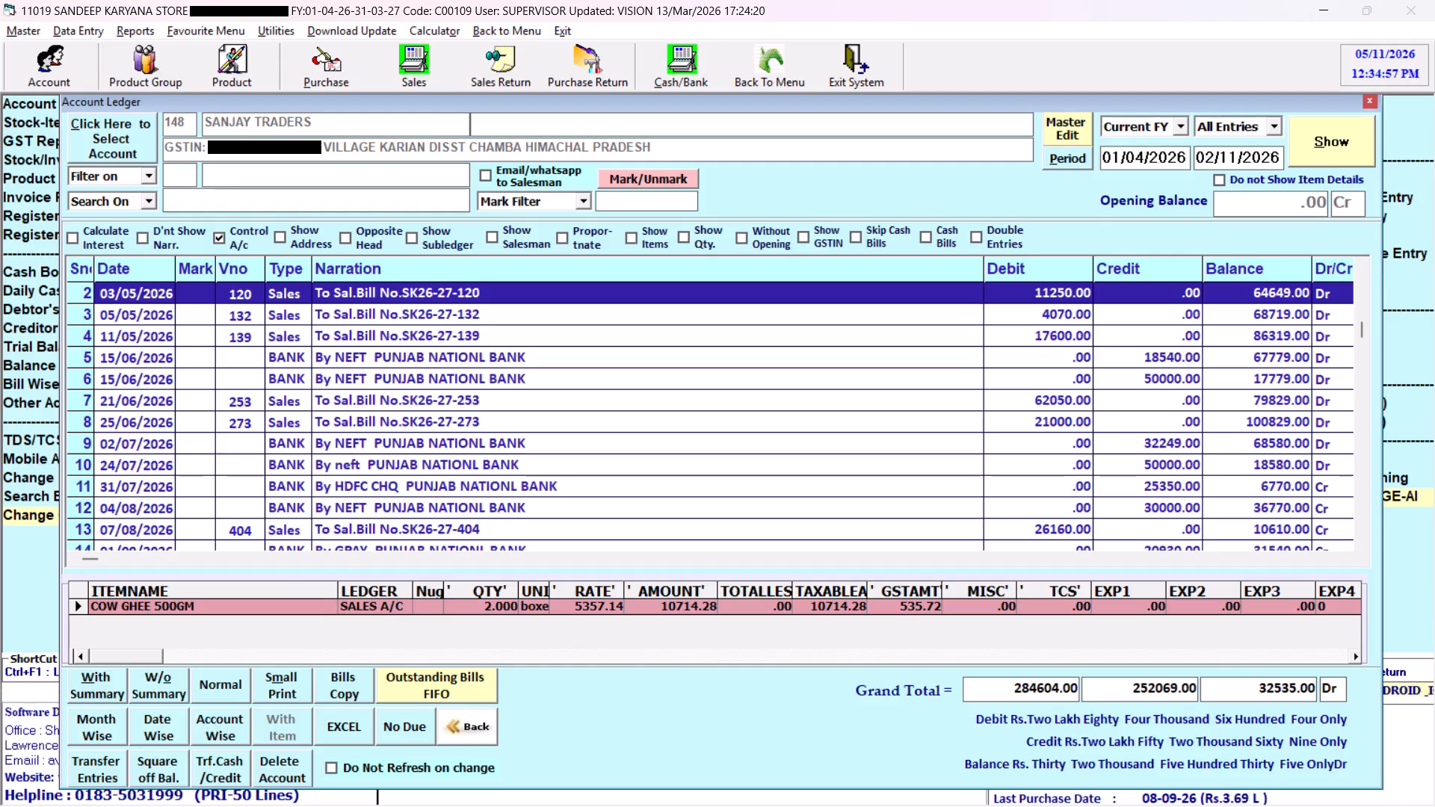
key("Down")
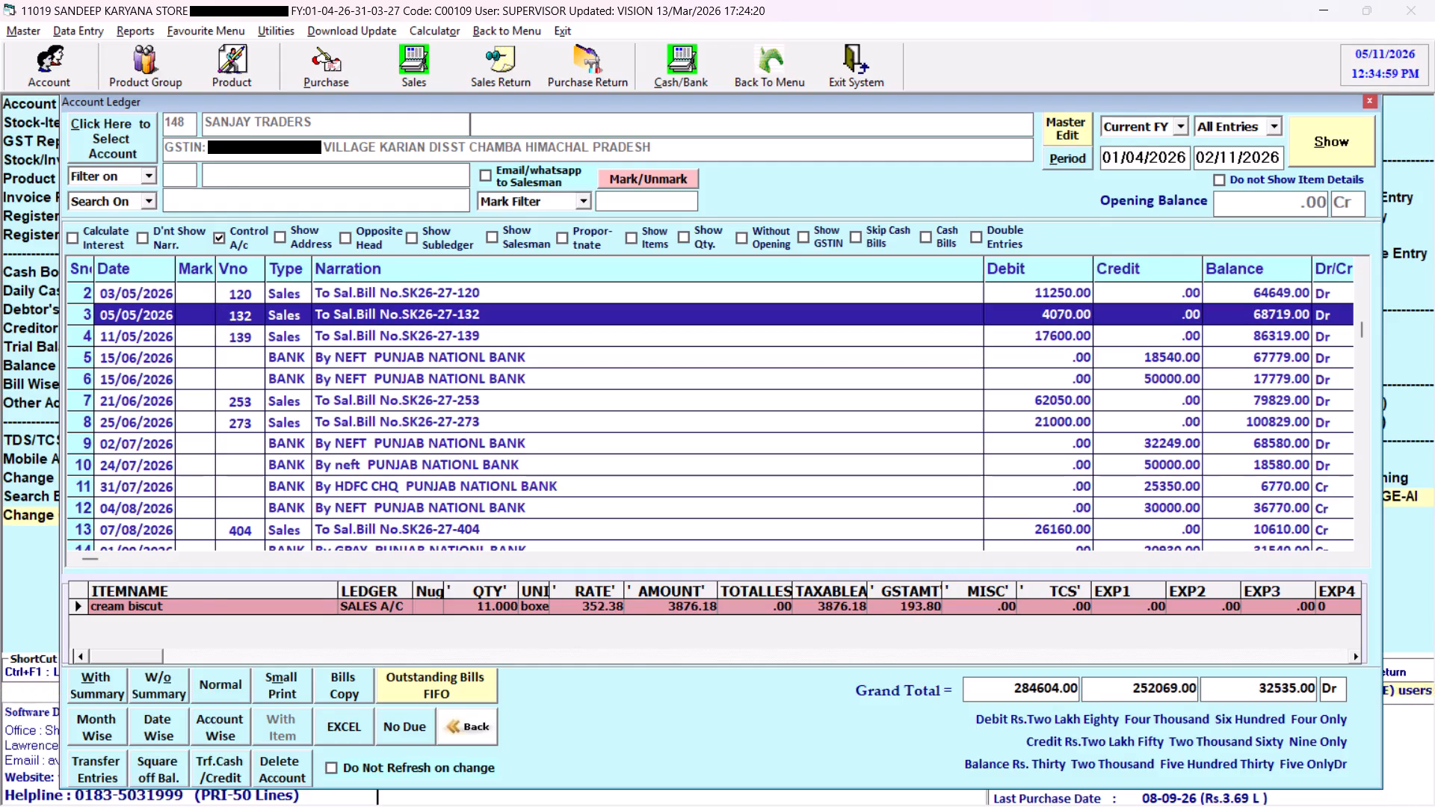
Go through the ledger entries to the last one, and review the item lines of sales bill SK26-27-591.
key("Down")
key("Down")
key("Down")
key("Down")
key("Down")
key("Down")
key("Down")
key("Down")
key("Down")
key("Down")
key("Down")
key("Down")
key("Down")
key("Down")
key("Down")
key("Down")
key("Down")
key("Down")
key("Down")
key("Down")
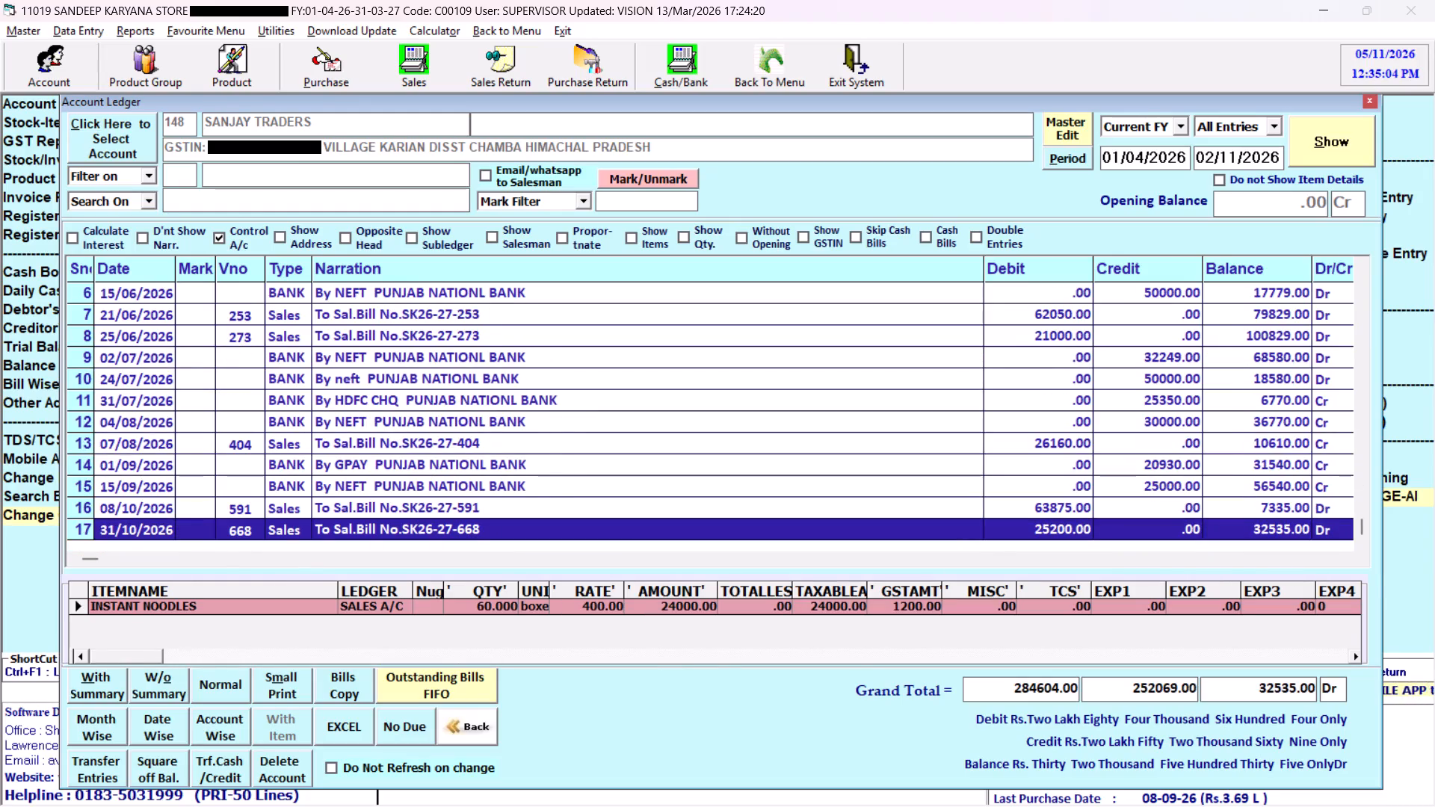
key("Up")
left_click(494, 640)
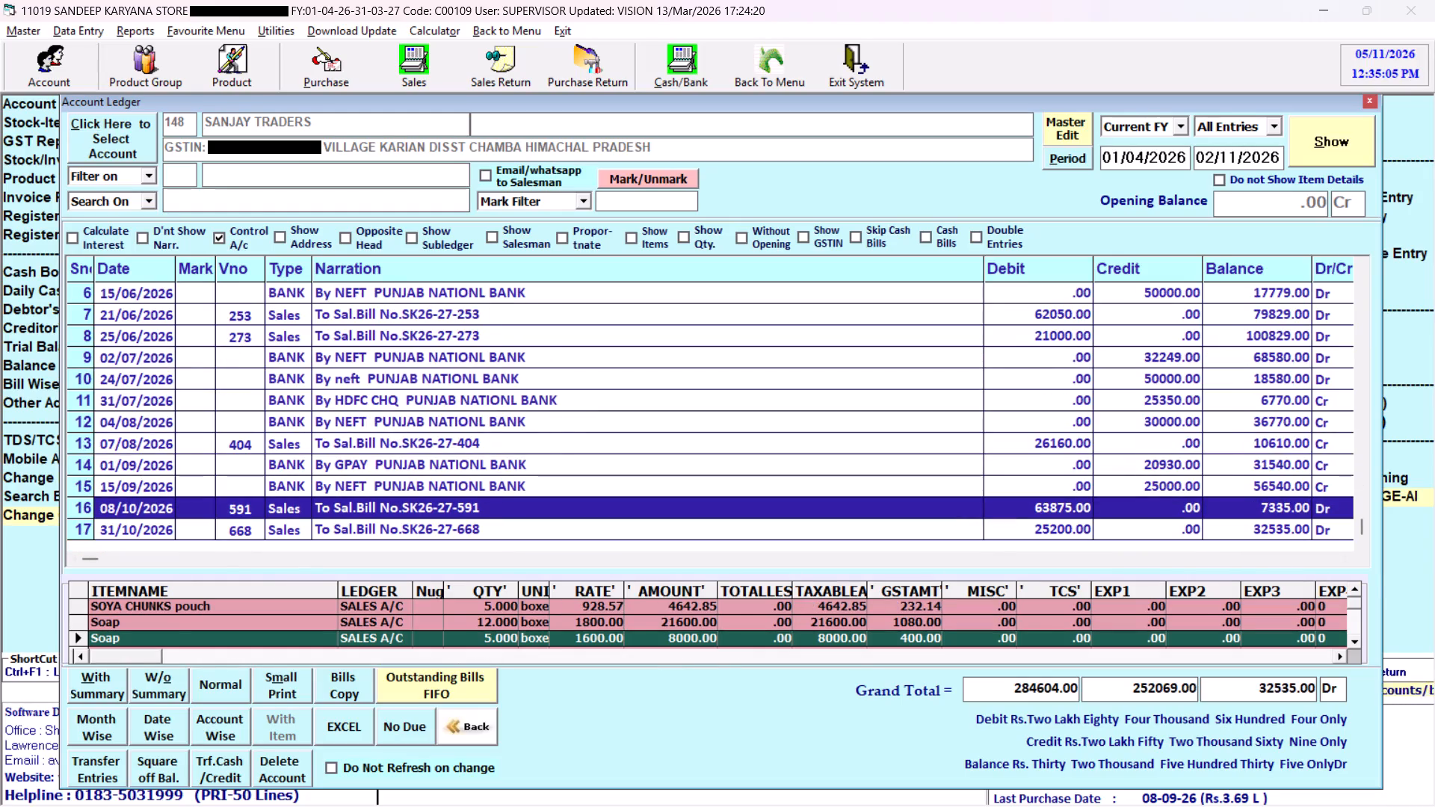
key("Down")
key("Down")
key("Down")
key("Down")
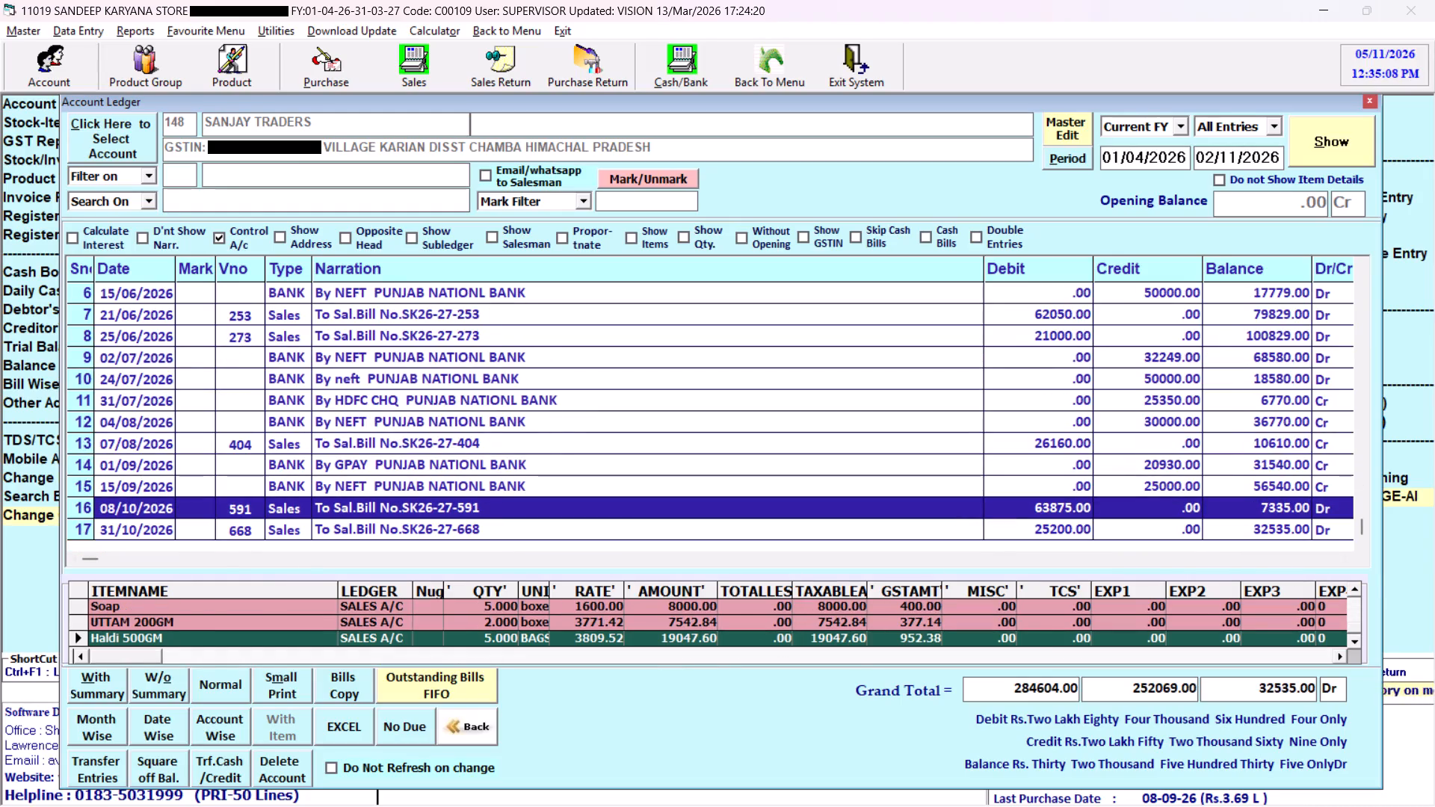
Examine the items on sales bills SK26-27-404, SK26-27-273 and SK26-27-668.
left_click(537, 445)
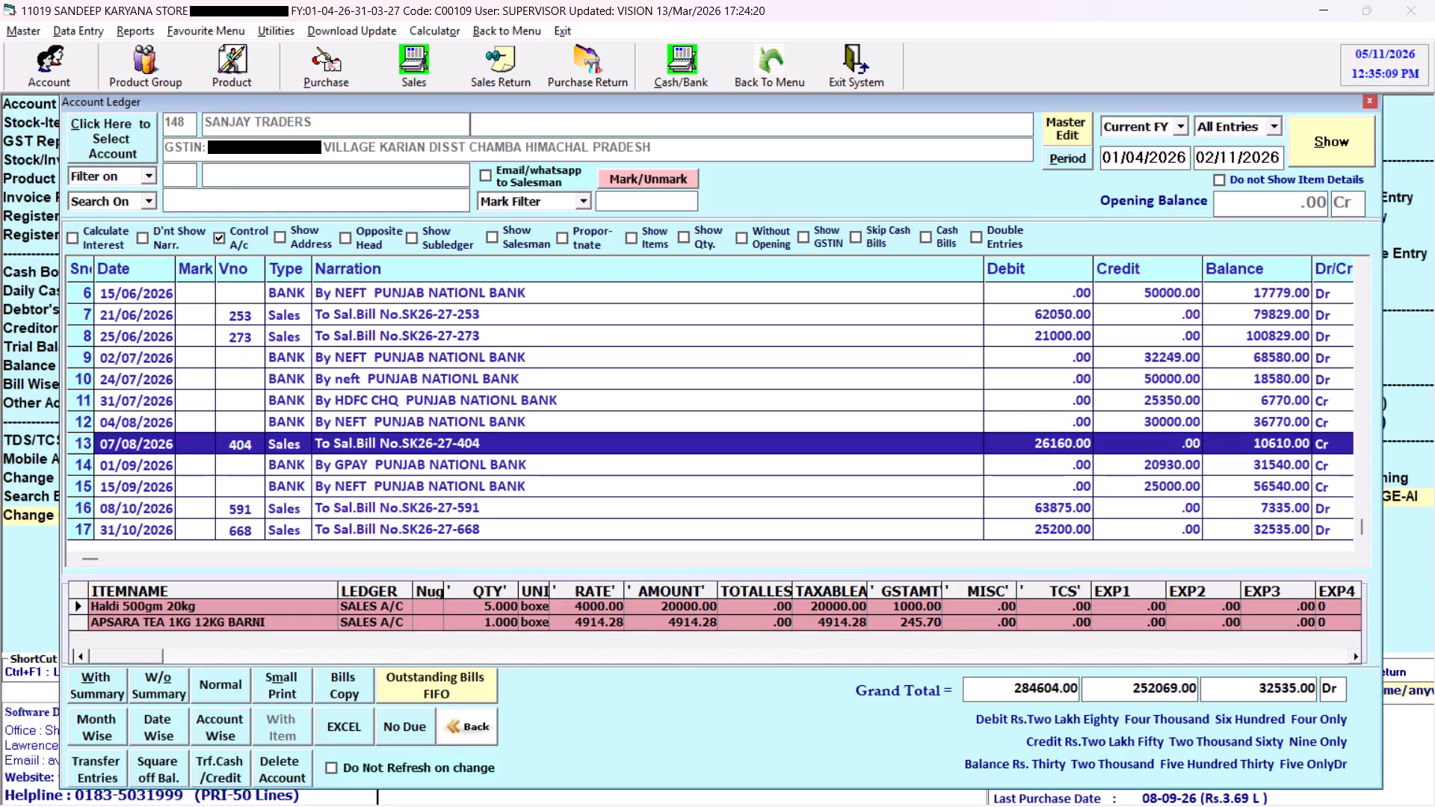
left_click(566, 330)
left_click(506, 531)
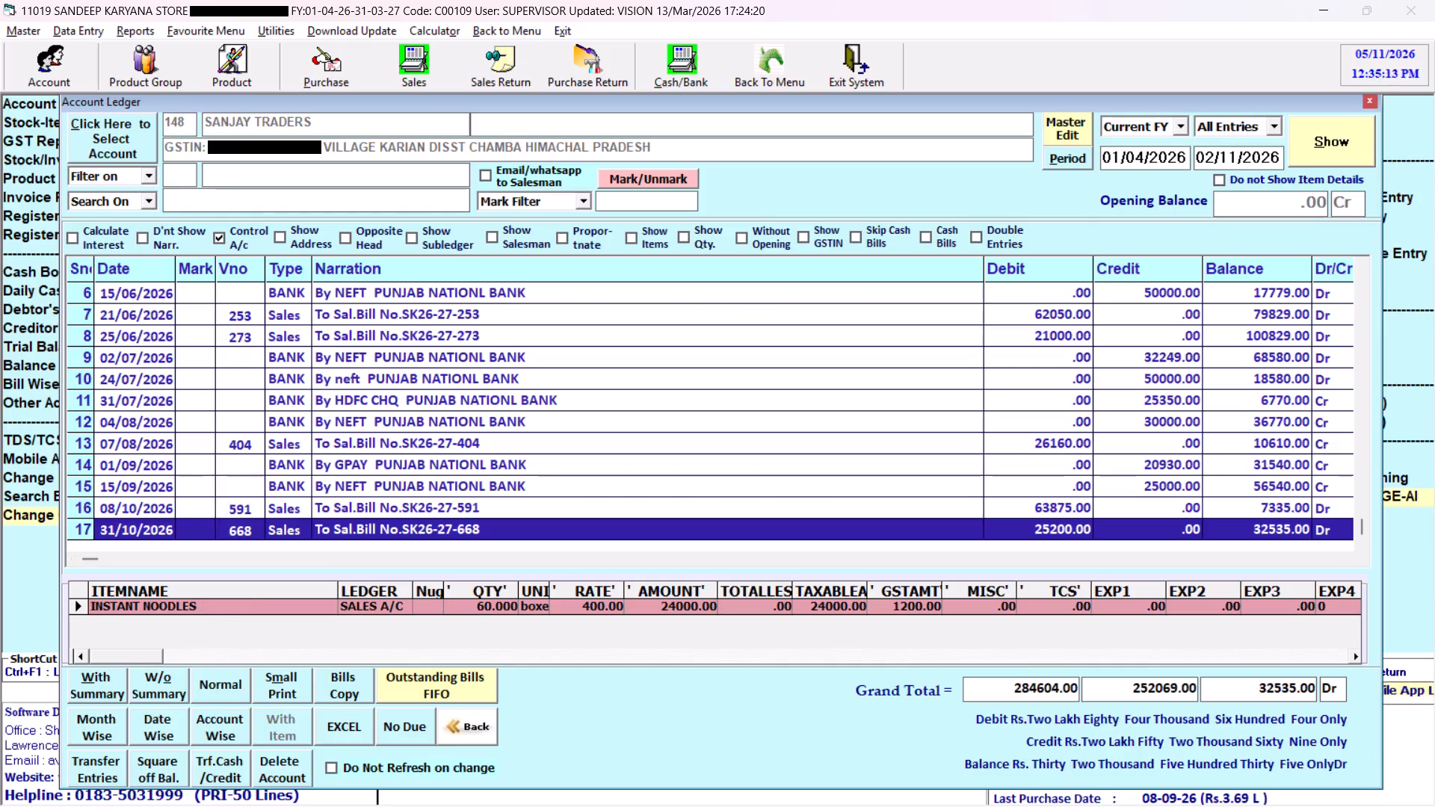
key("Down")
key("Up")
key("Down")
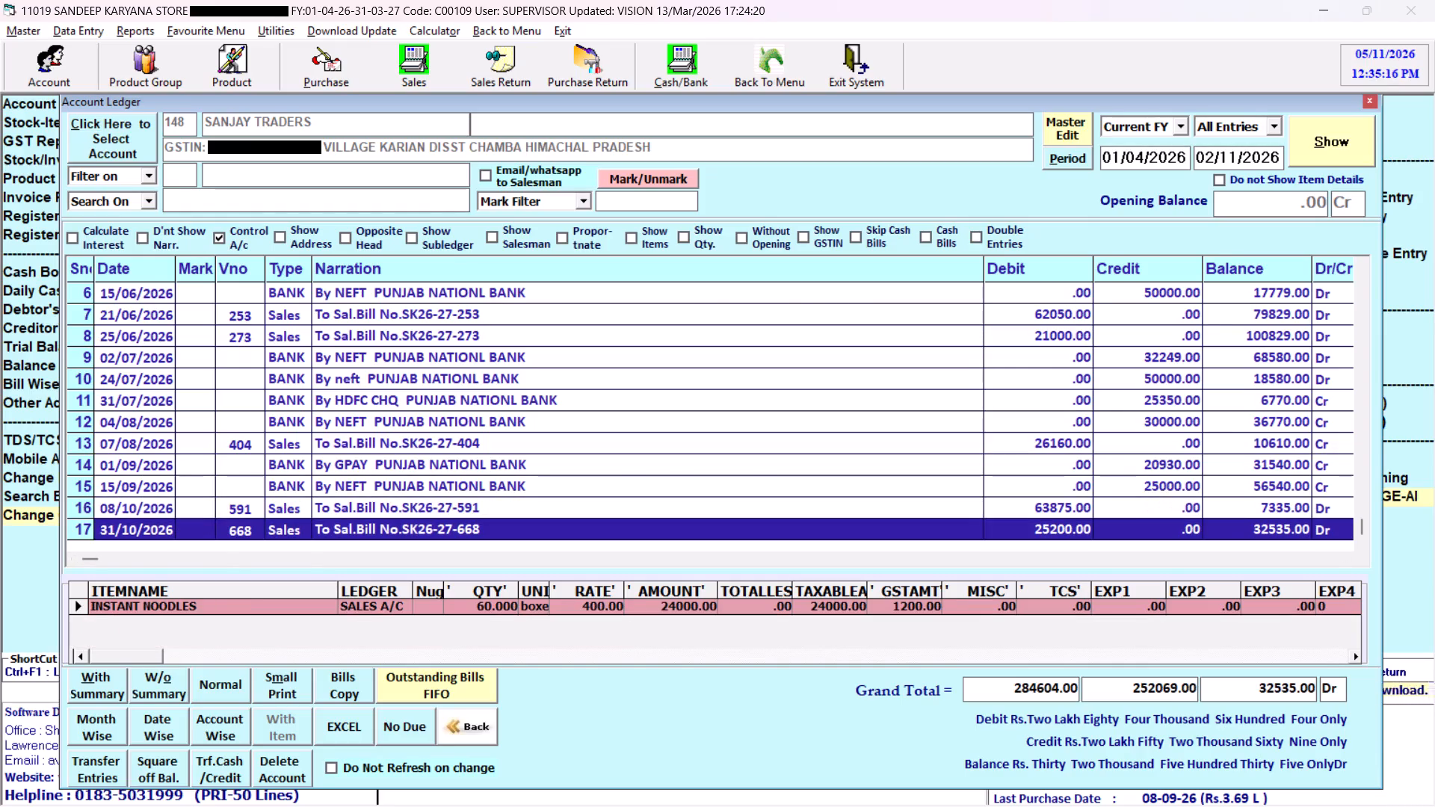
key("Down")
key("Down")
key("Down")
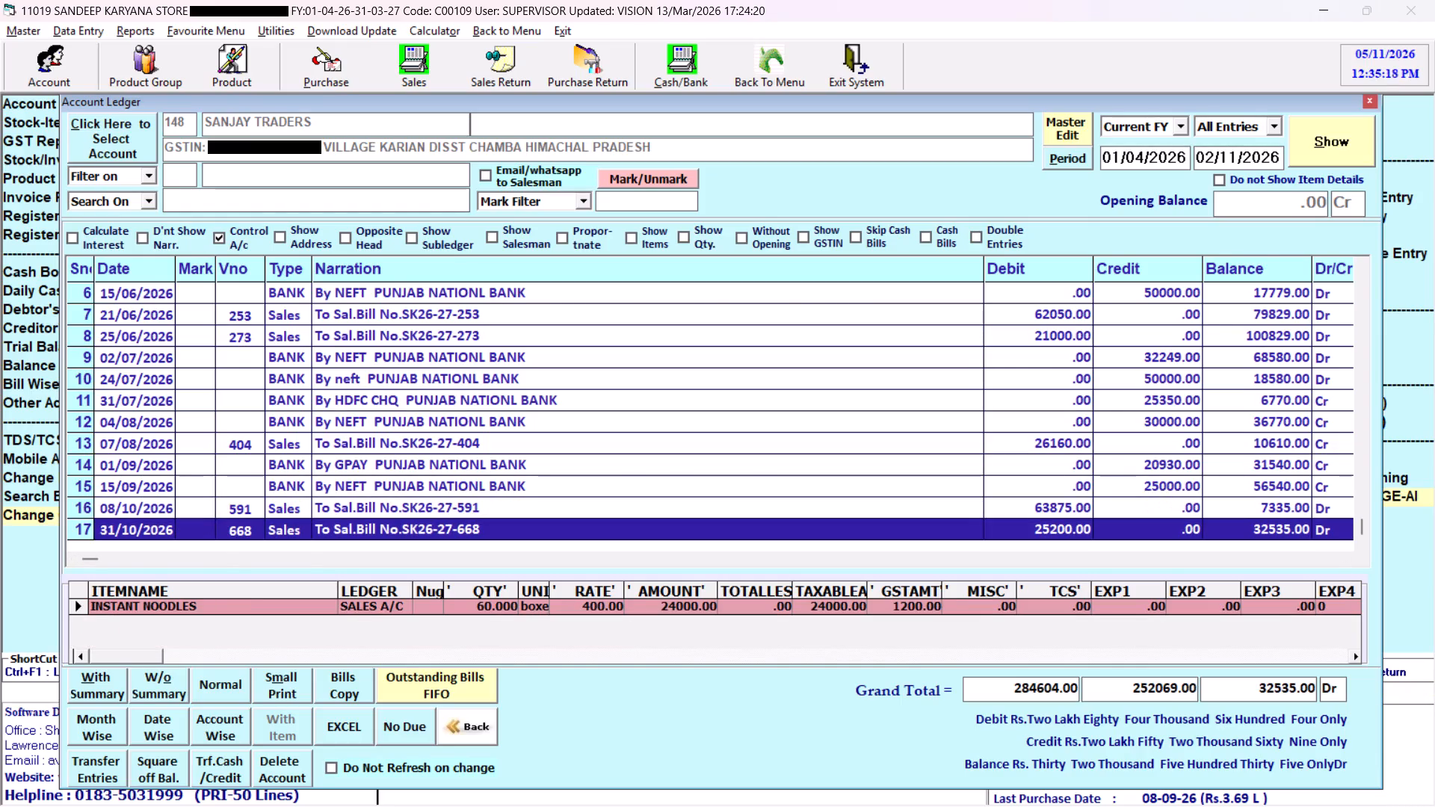
Recheck sales bill SK26-27-591 and the neighbouring ledger entries through bill SK26-27-668 dated 31/10/2026.
left_click(483, 499)
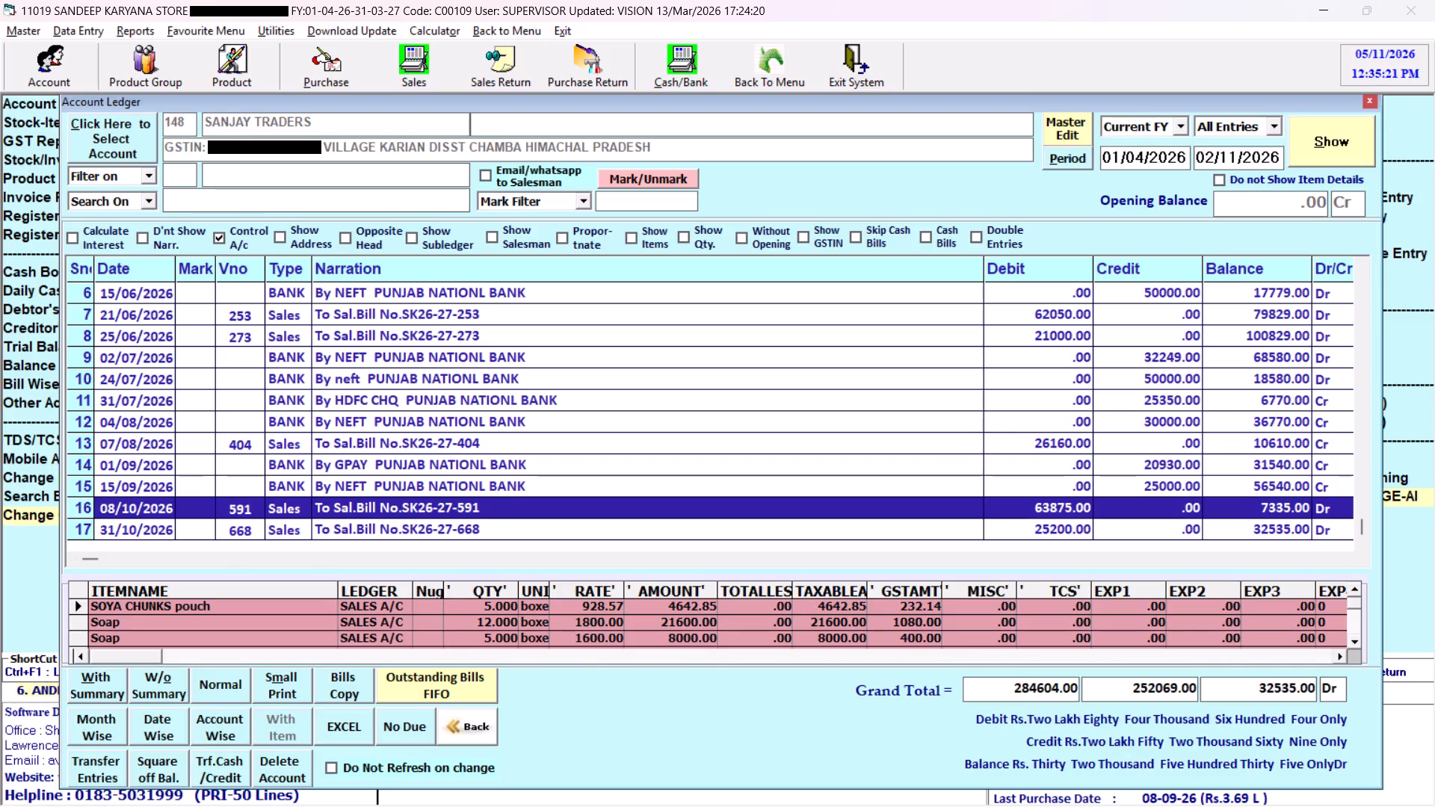
key("Up")
key("Down")
key("Down")
key("Down")
key("Down")
key("Down")
key("Down")
key("Down")
key("Down")
key("Down")
key("Down")
key("Down")
key("Down")
key("Down")
key("Down")
key("Down")
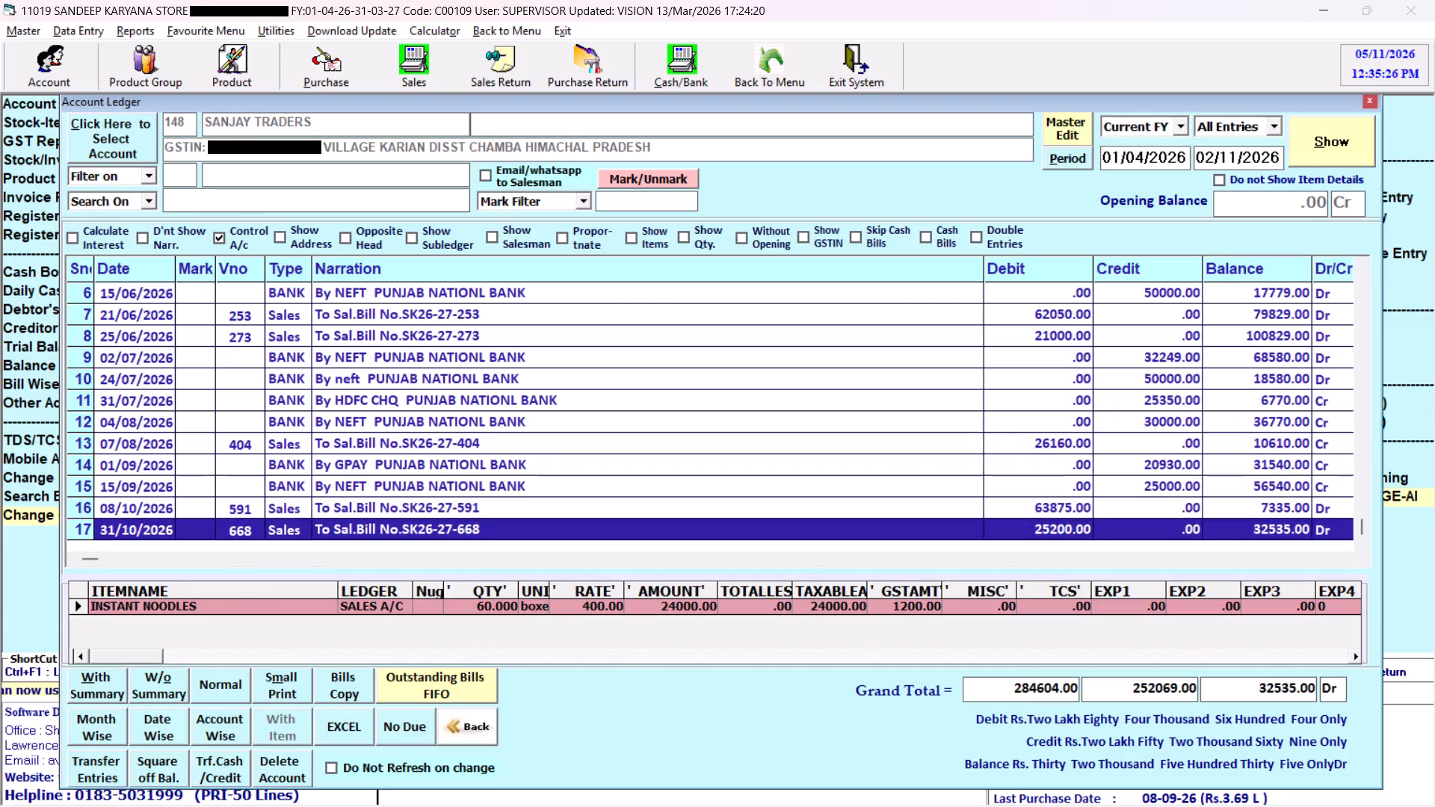
Reload the ledger and check the items on sales bills SK26-27-591 and SK26-27-668.
left_click(1357, 146)
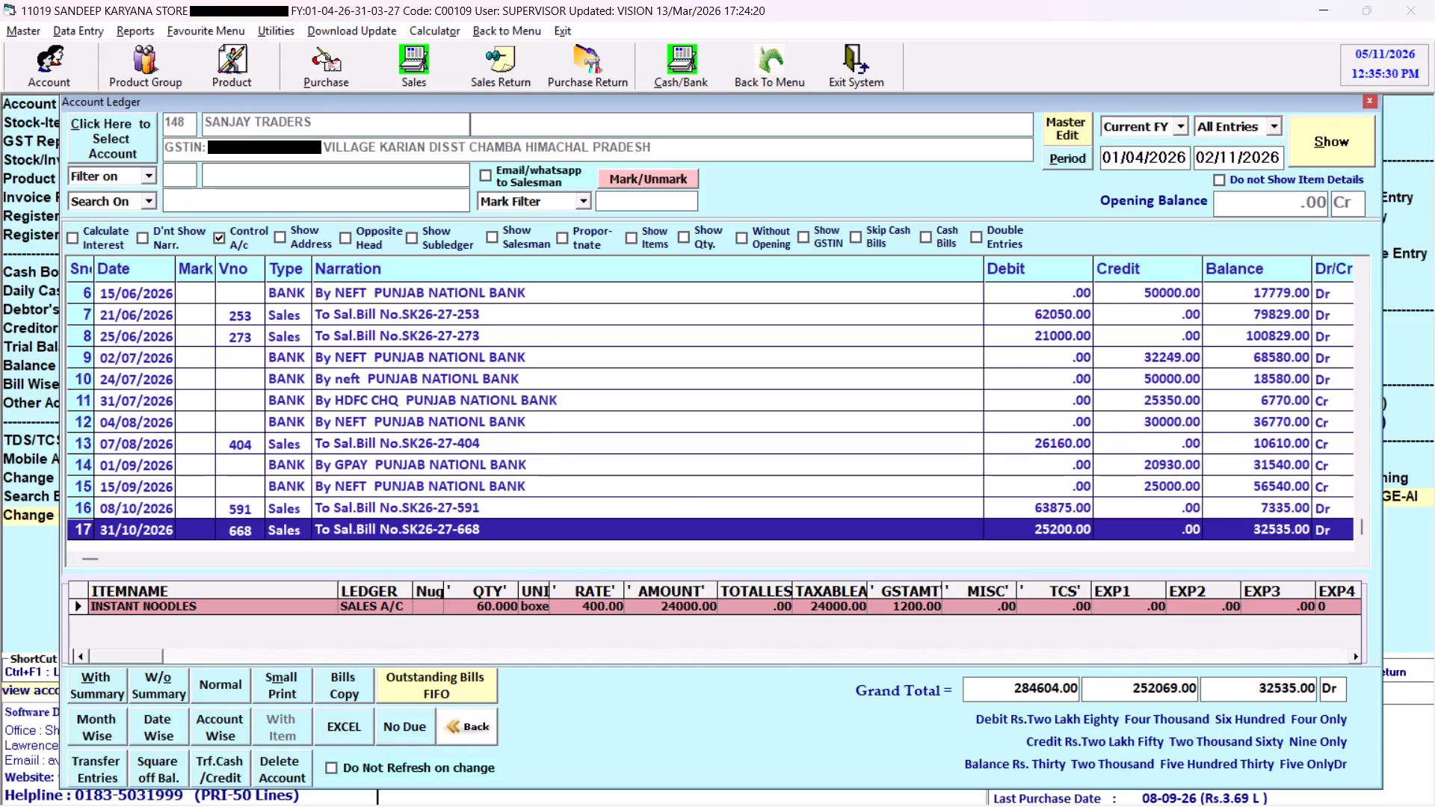
left_click(1090, 505)
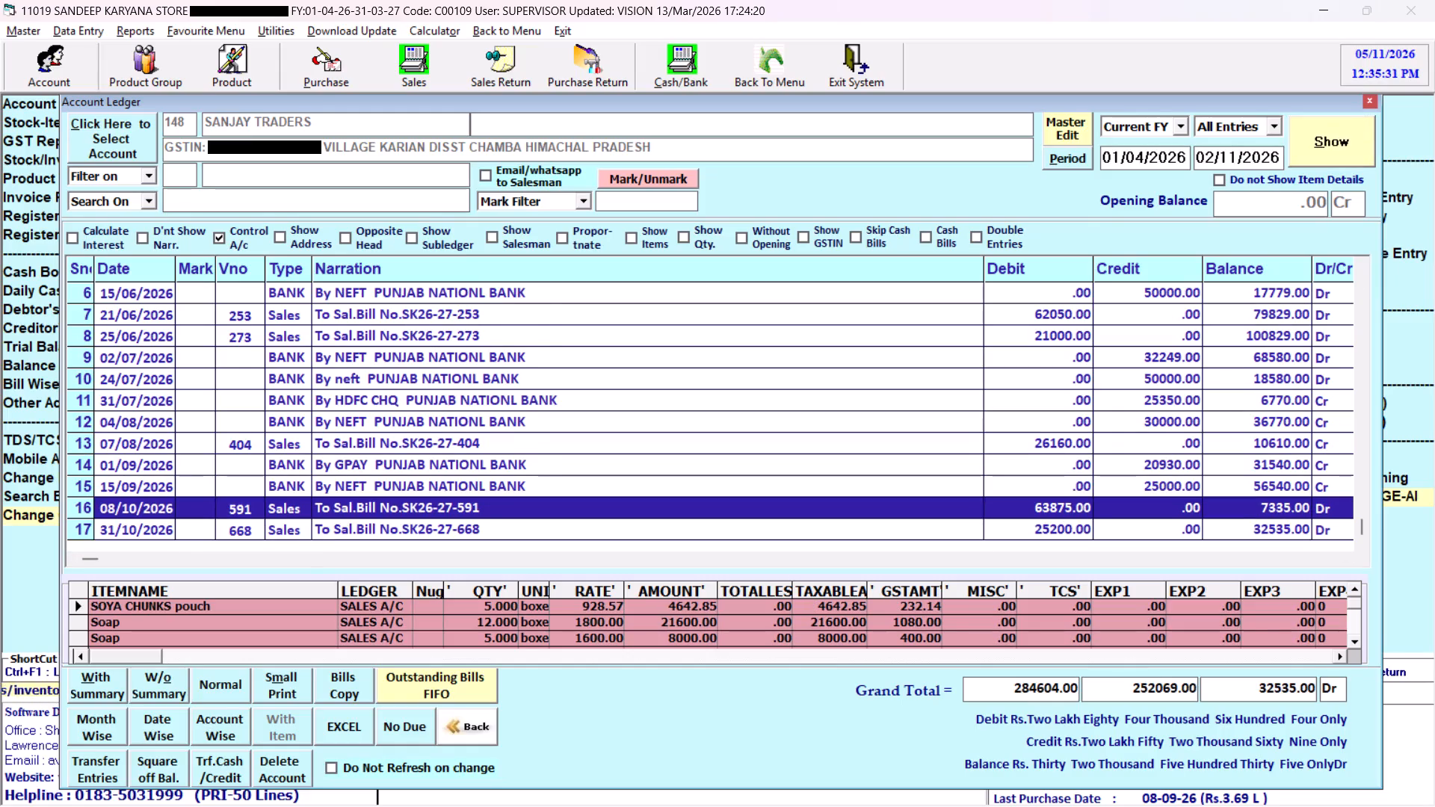
left_click(1064, 529)
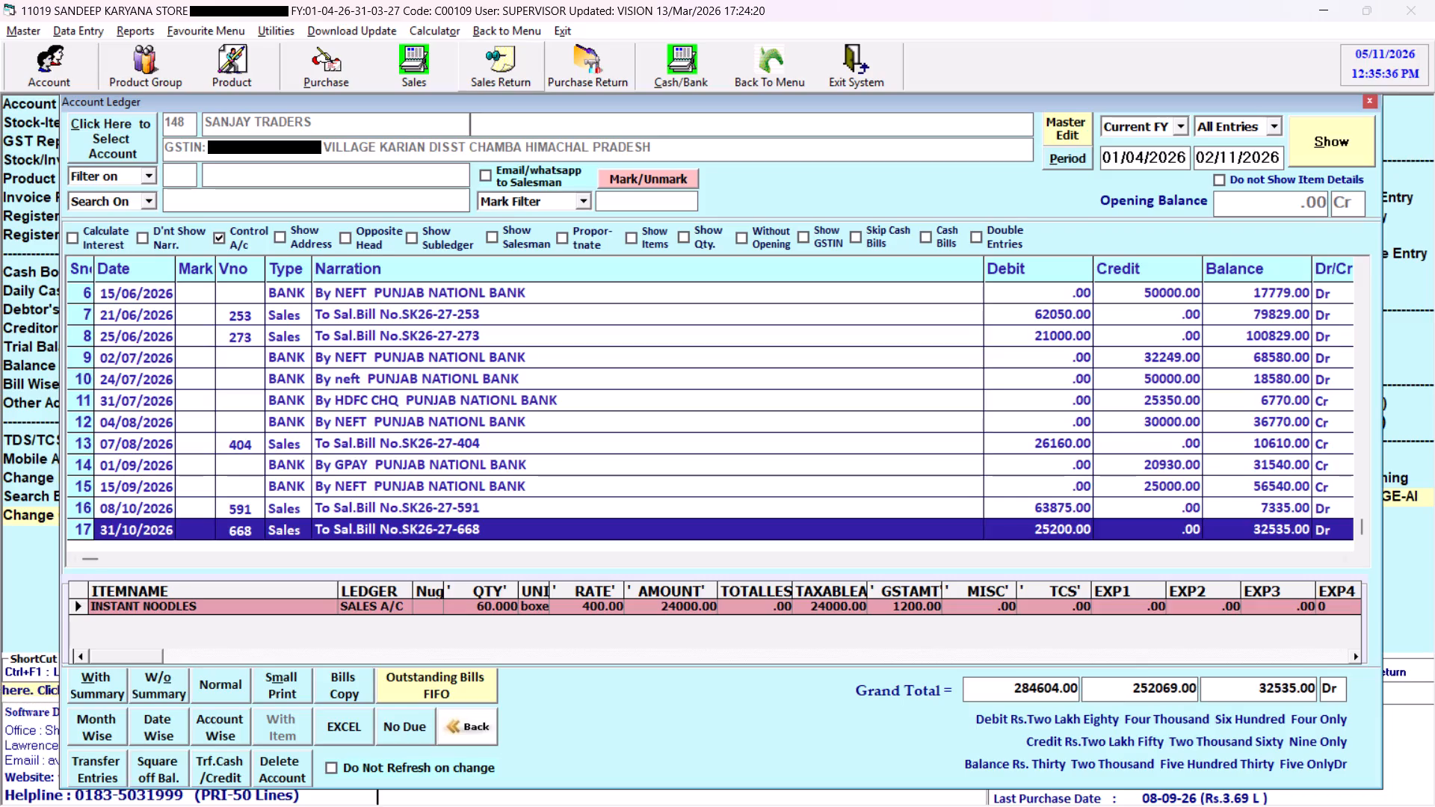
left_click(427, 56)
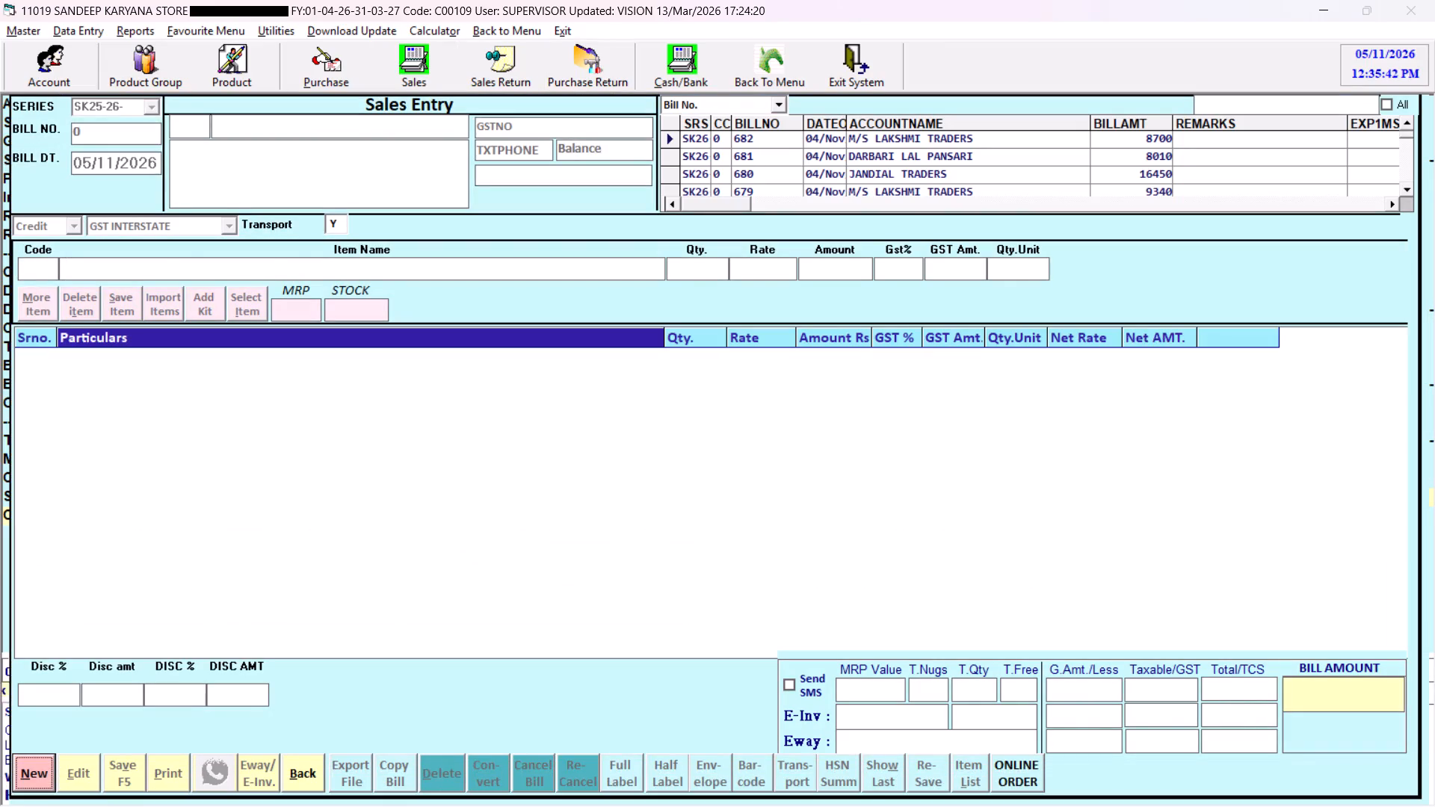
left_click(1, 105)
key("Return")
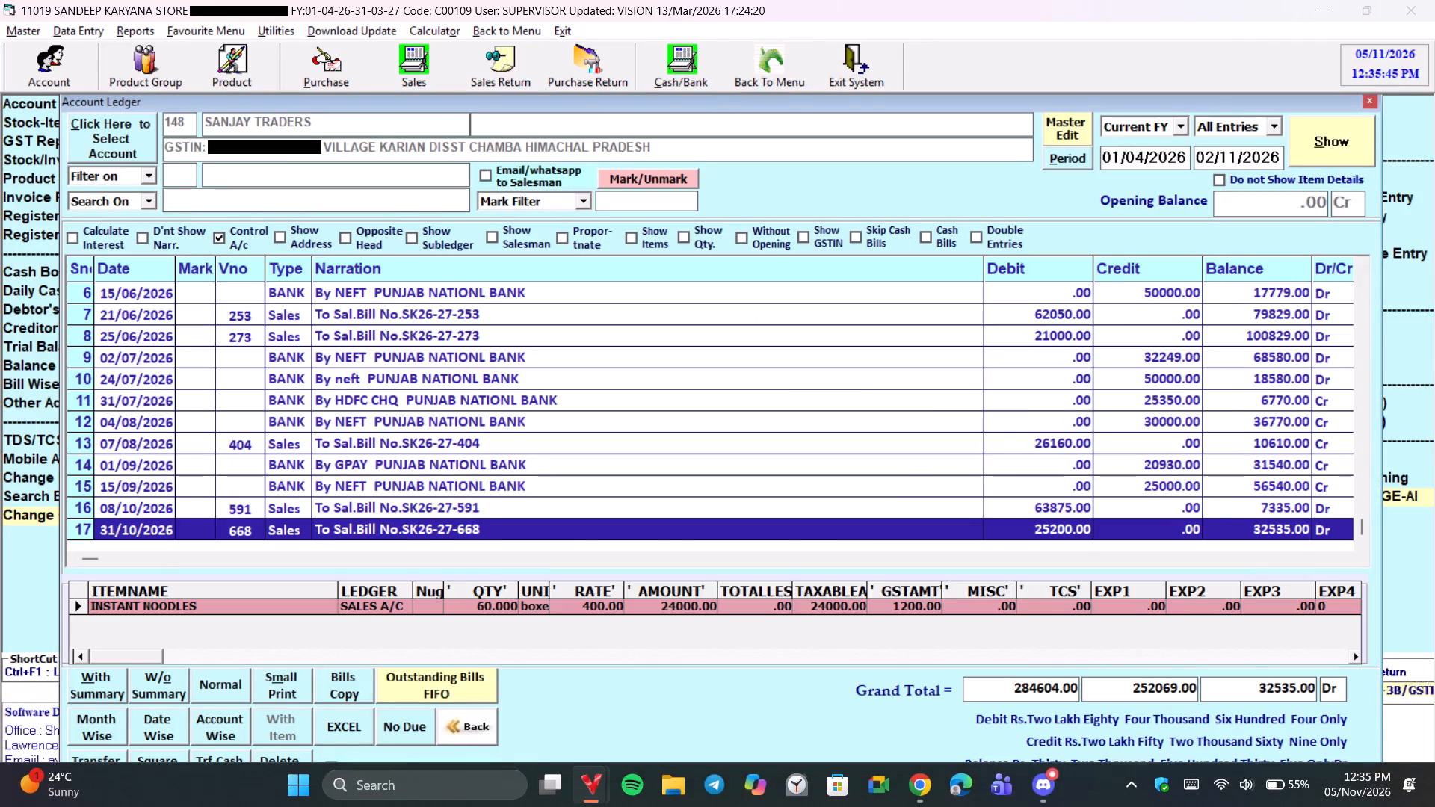
Reload the Sanjay Traders ledger for the current financial year, from 01/04/2026 to 05/11/2026.
left_click(1170, 121)
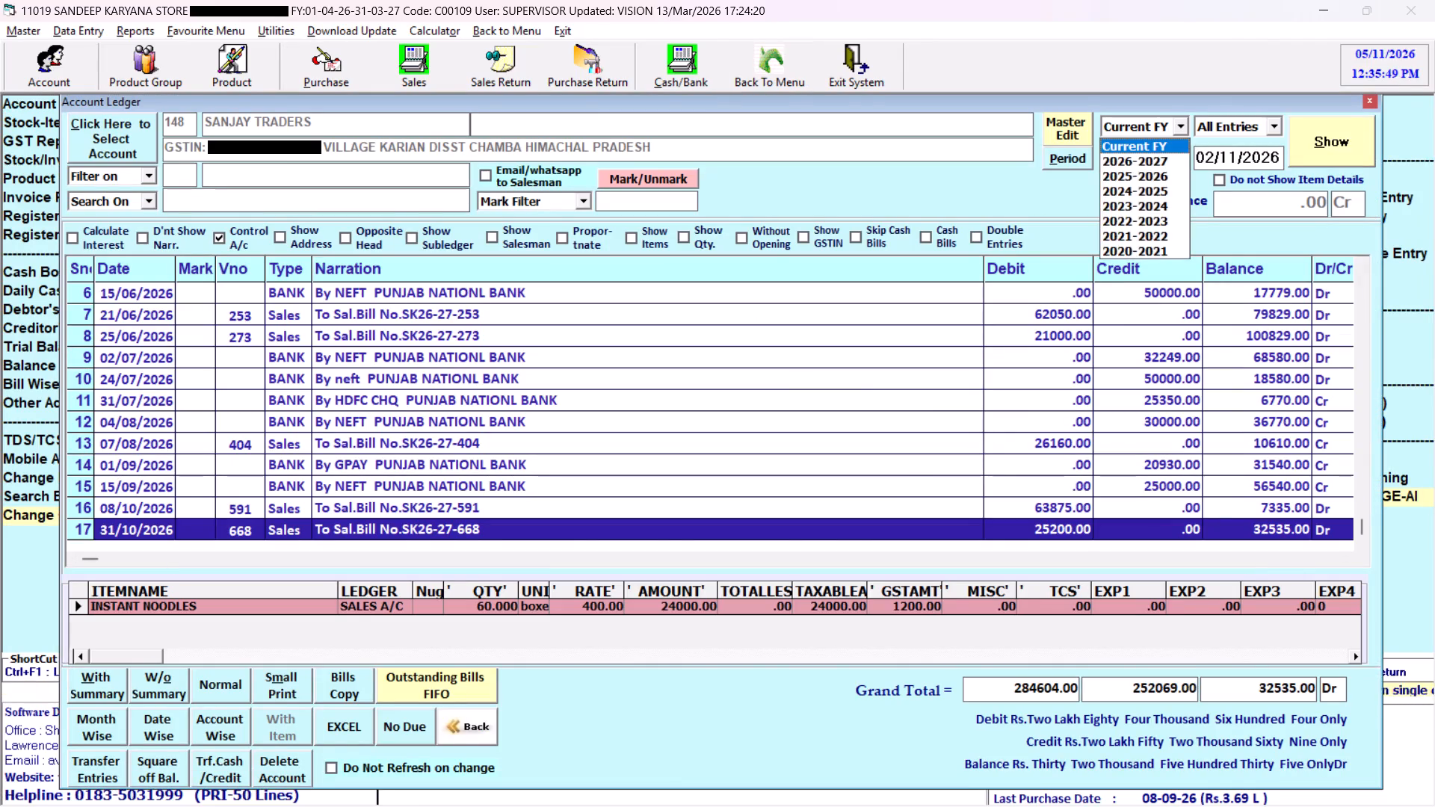
left_click(1161, 146)
left_click(1342, 152)
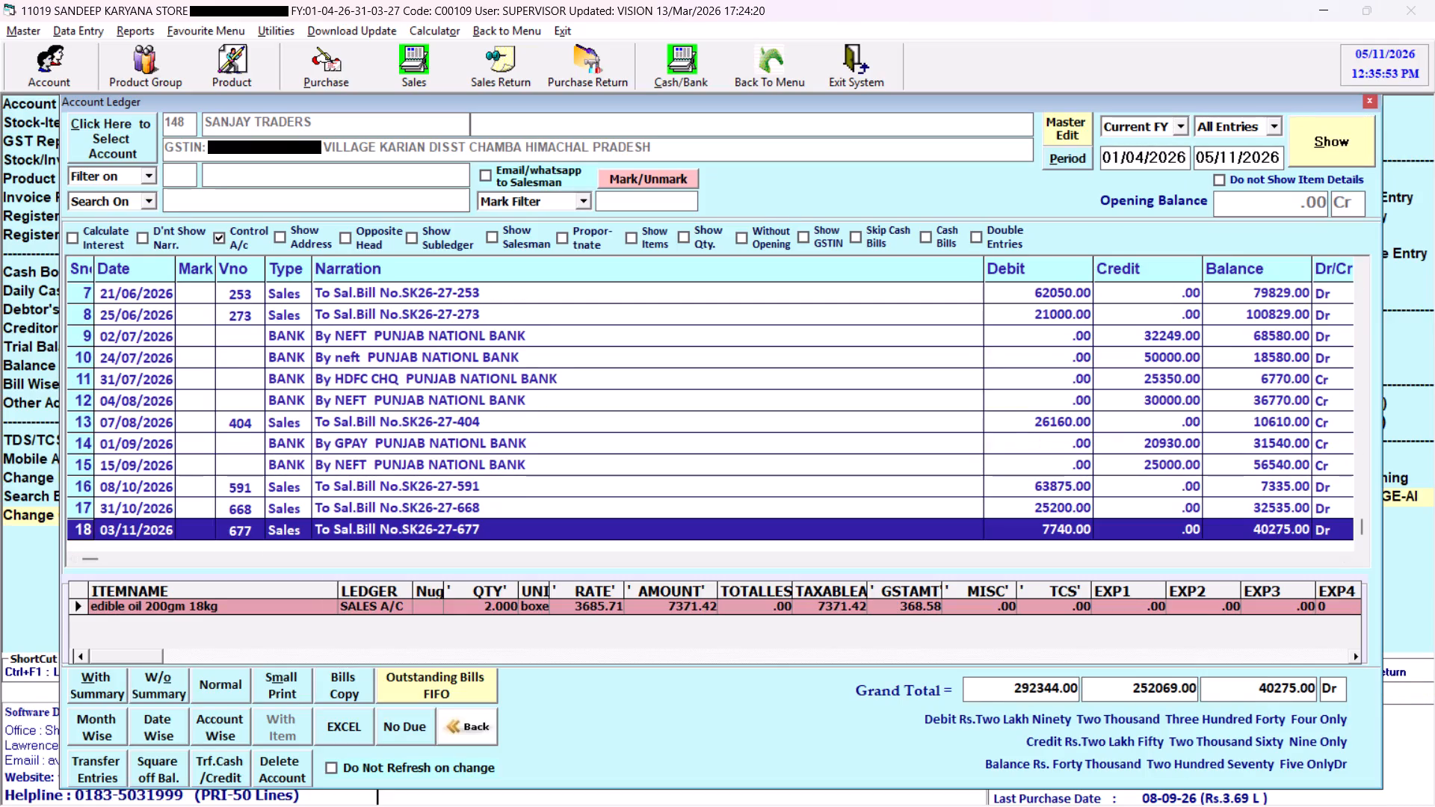
Open sales bill SK26-27-677 dated 03/11/2026 from the ledger, save it again and return to the Sanjay Traders ledger.
left_click(717, 511)
left_click(717, 538)
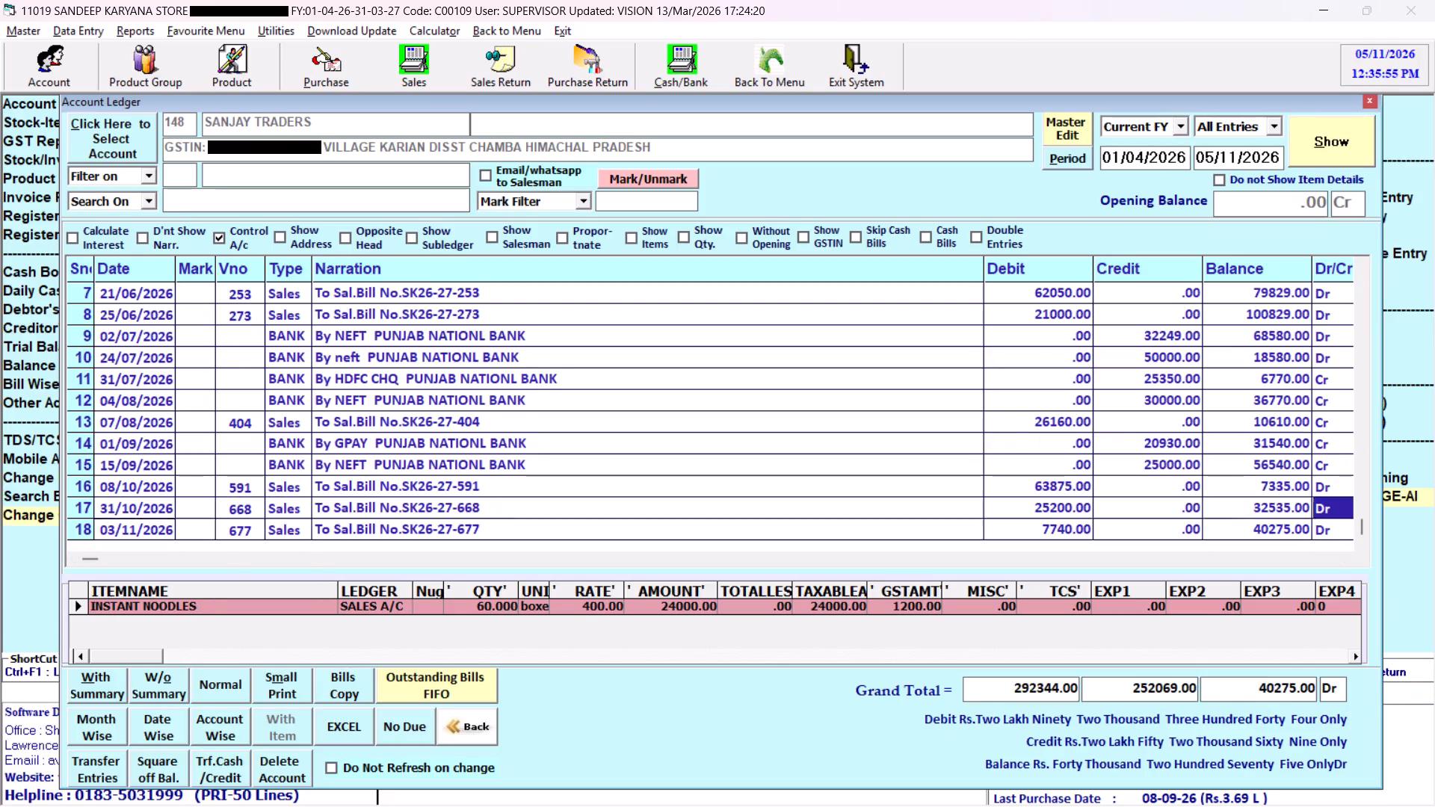
key("Return")
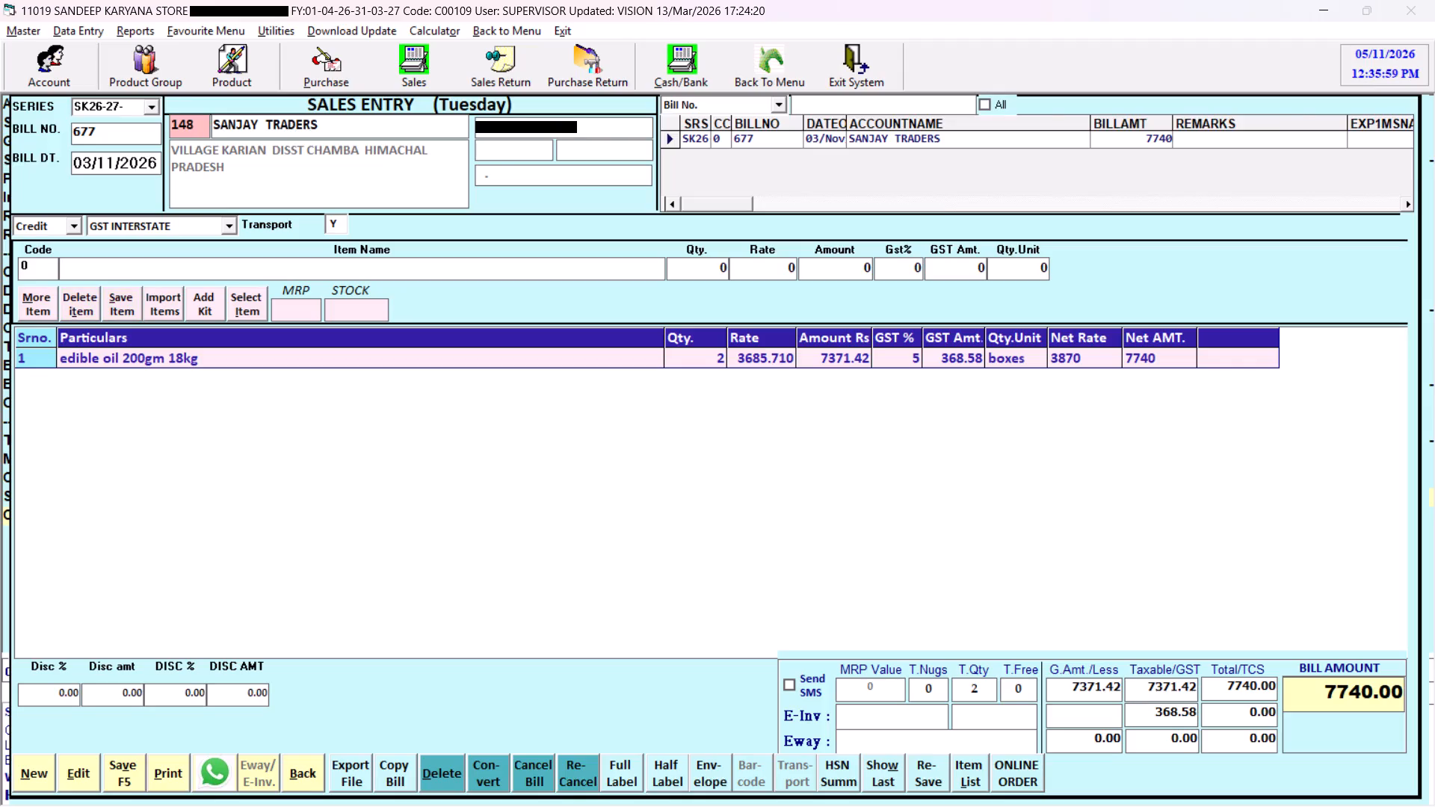
left_click(129, 776)
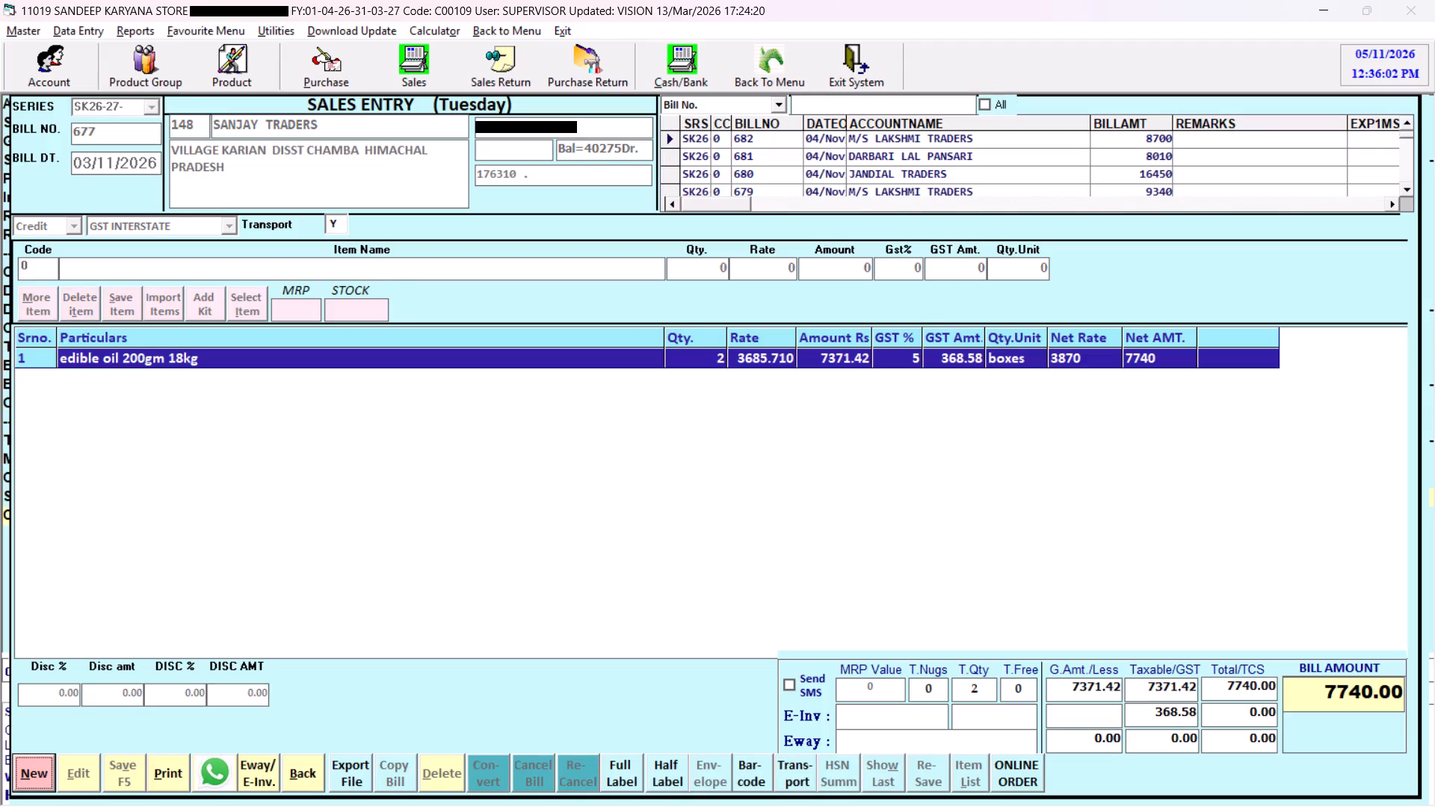
left_click(1, 103)
left_click(10, 96)
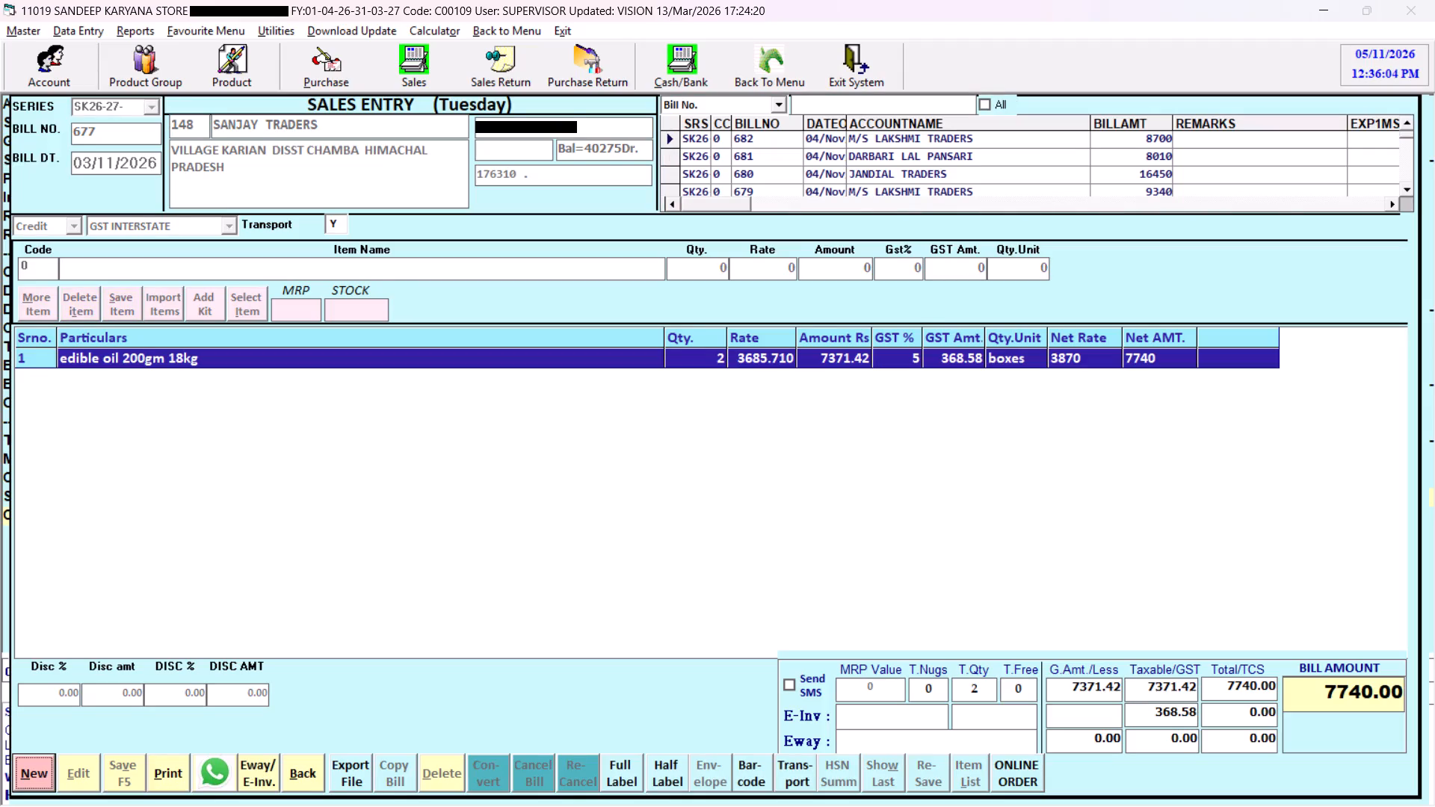
left_click(6, 101)
key("Return")
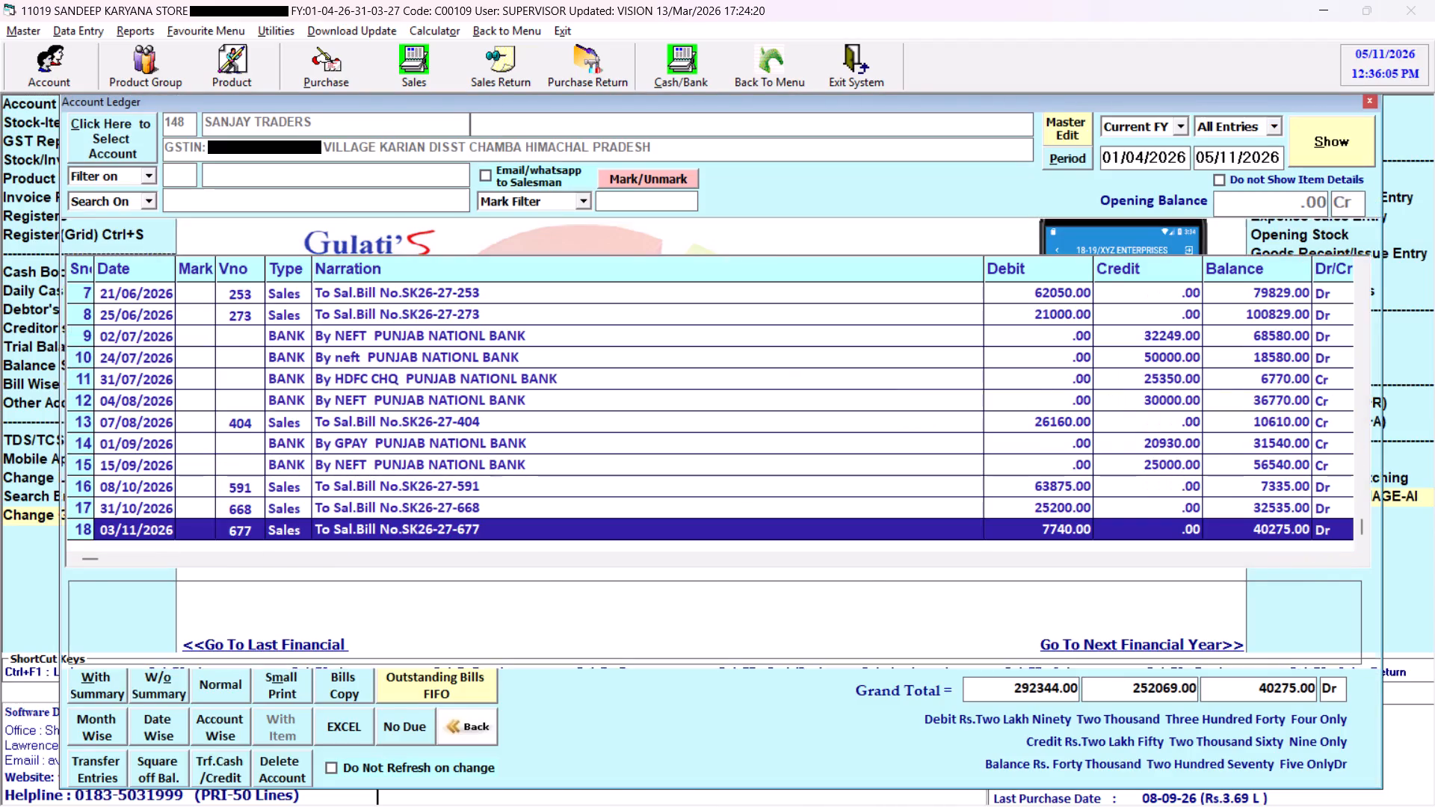
Examine the item lines of sales bill SK26-27-591 in the ledger, from SOYA CHUNKS pouch to Haldi 500GM.
key("Up")
key("Up")
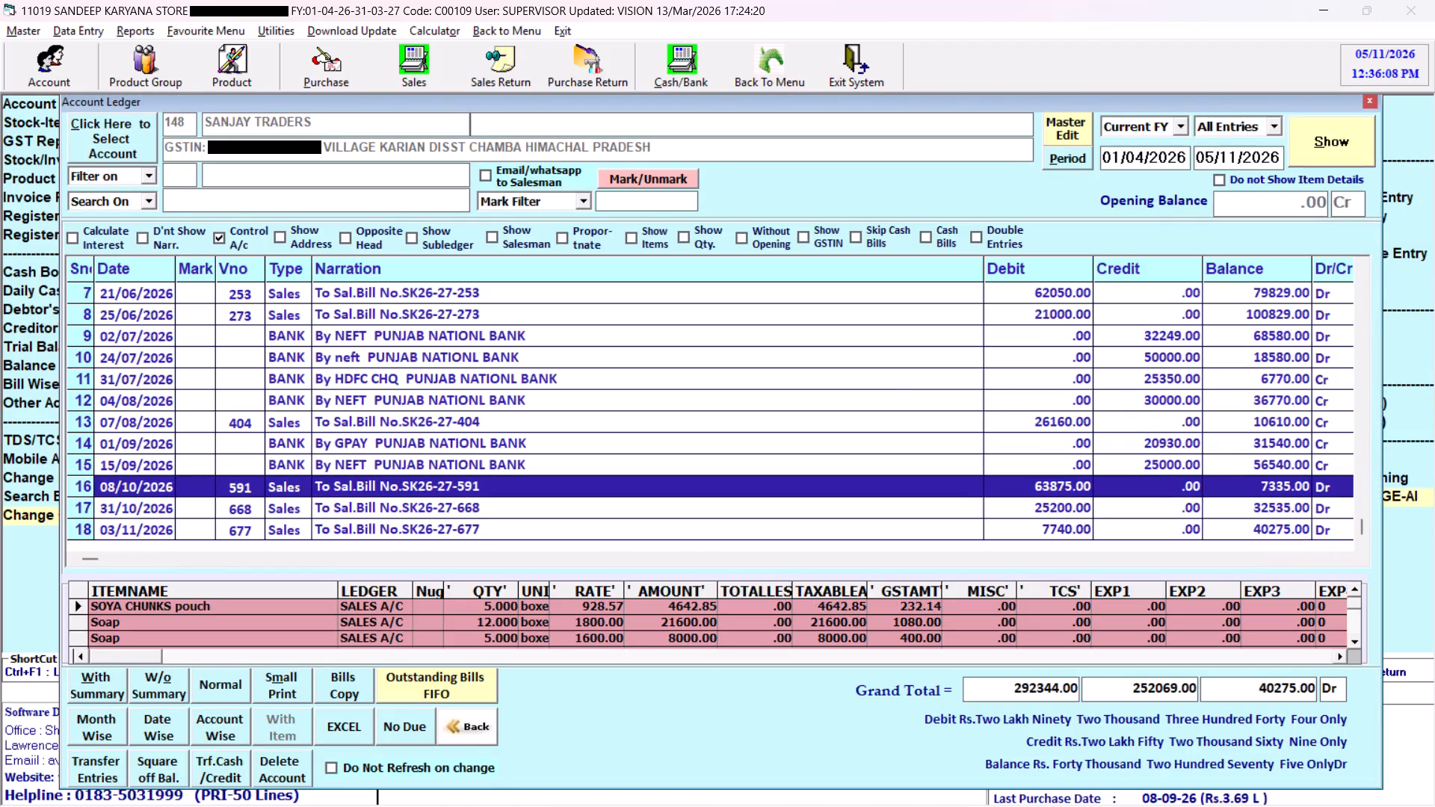
left_click(157, 612)
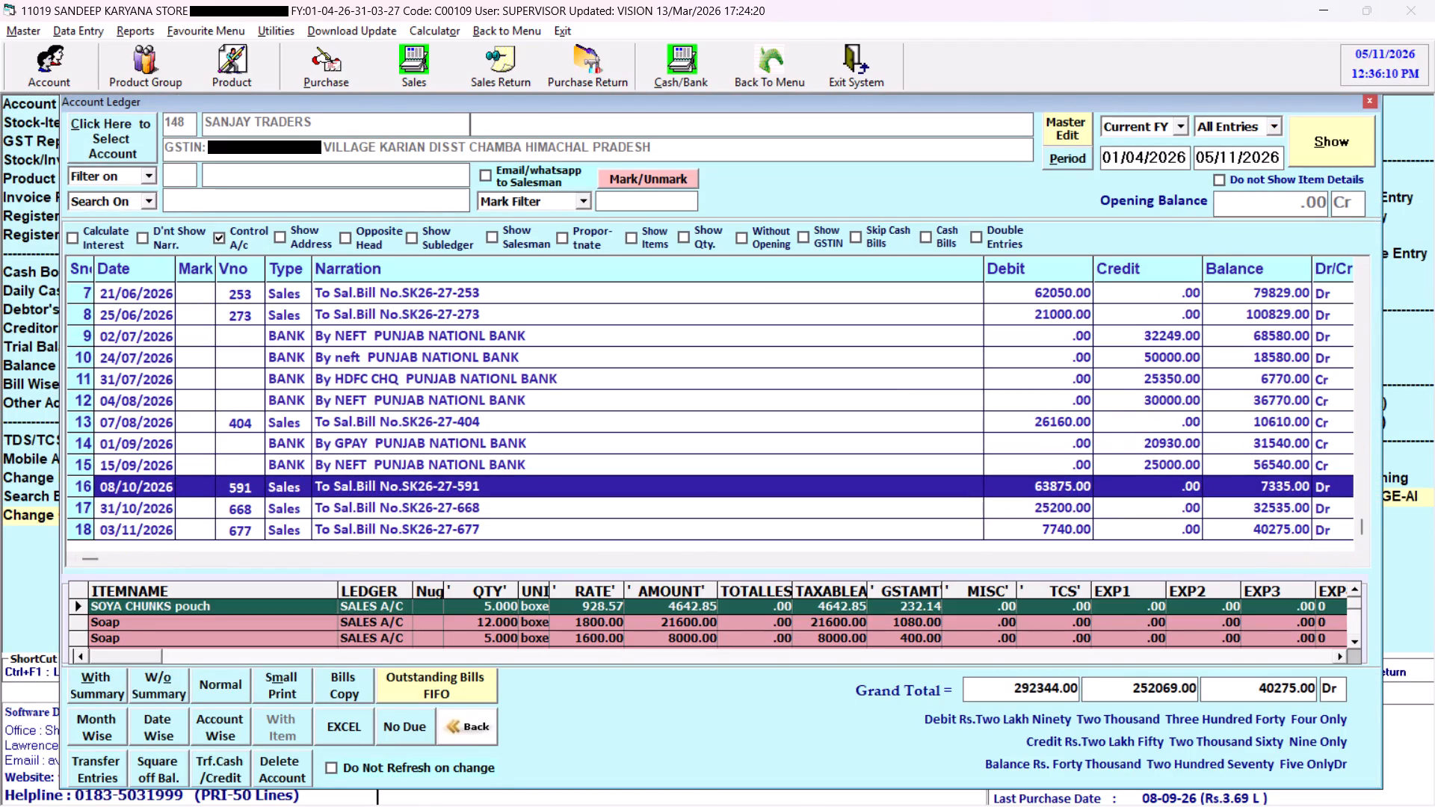
key("Down")
key("Down")
key("Down")
key("Down")
key("Up")
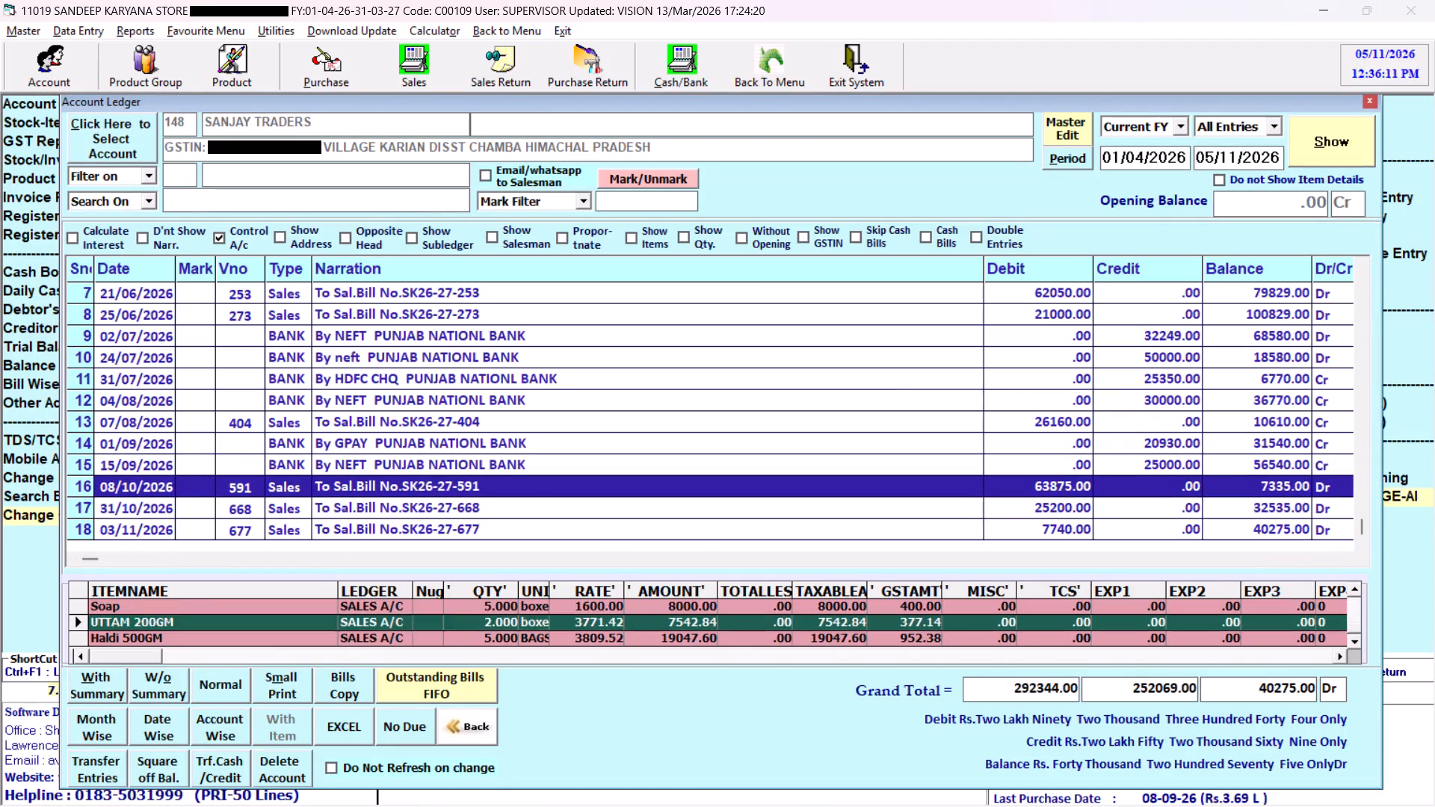
key("Up")
key("Down")
key("Up")
key("Up")
key("Up")
key("Down")
key("Down")
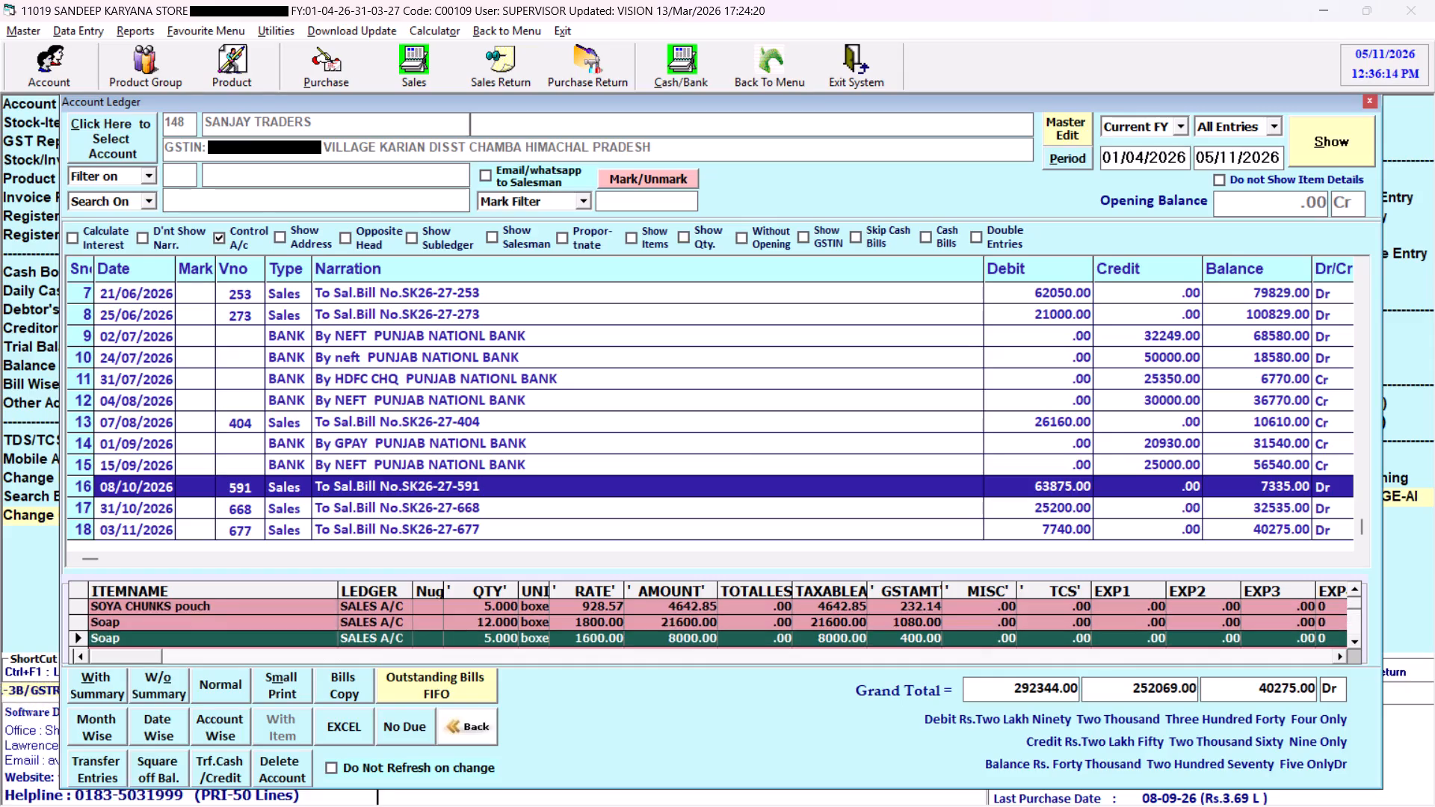
key("Down")
key("Down")
key("Down")
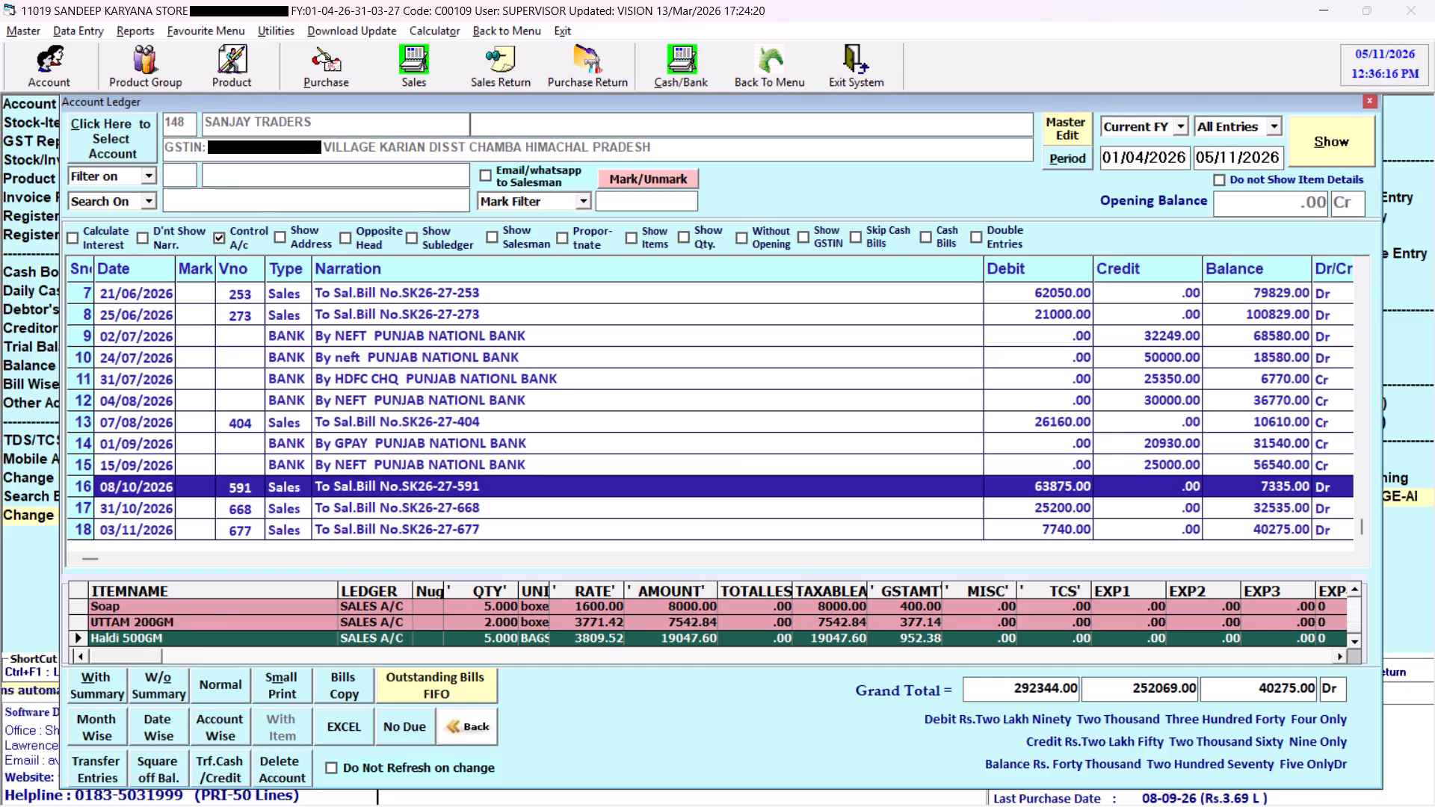
key("Up")
key("Up")
key("Down")
key("Down")
key("Down")
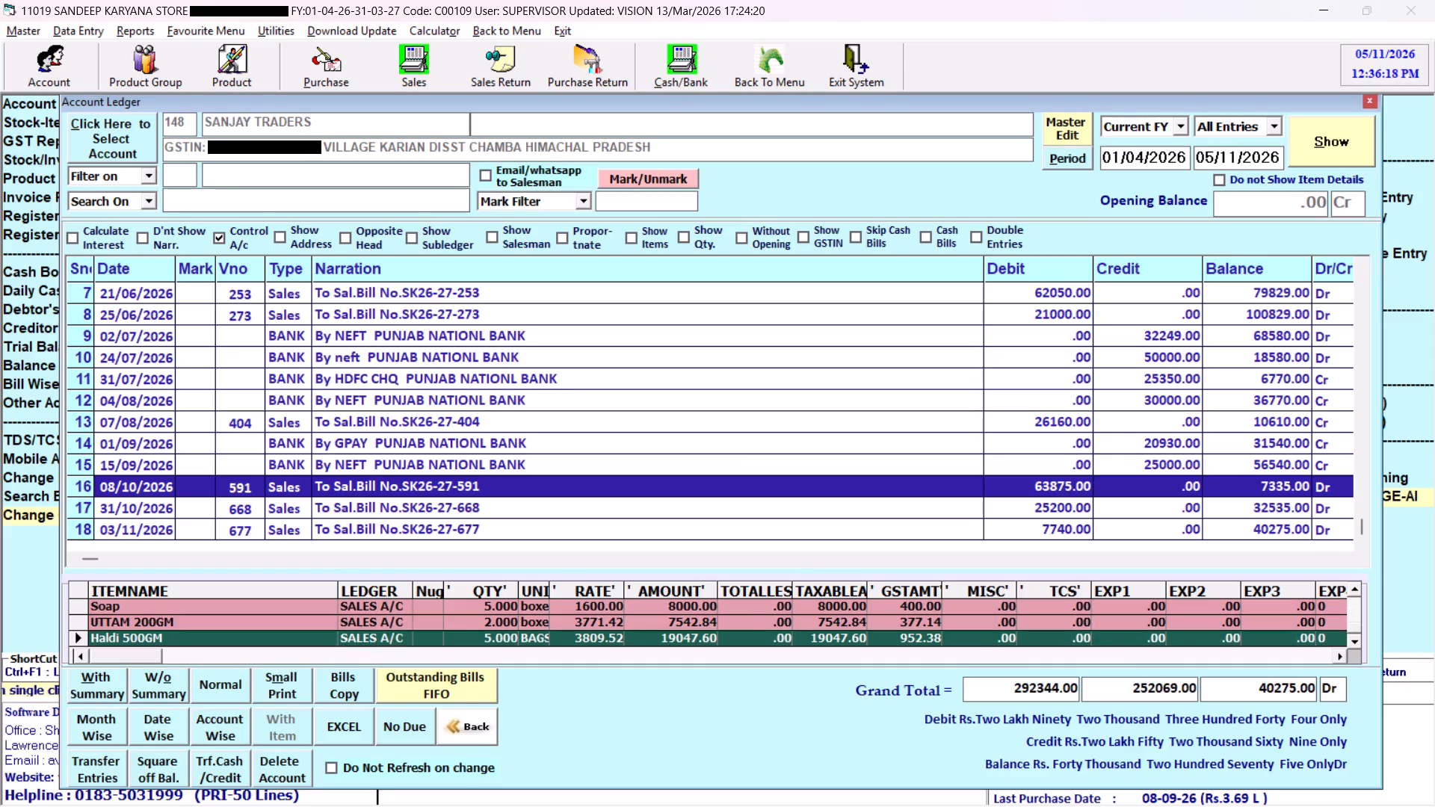
key("Up")
key("Down")
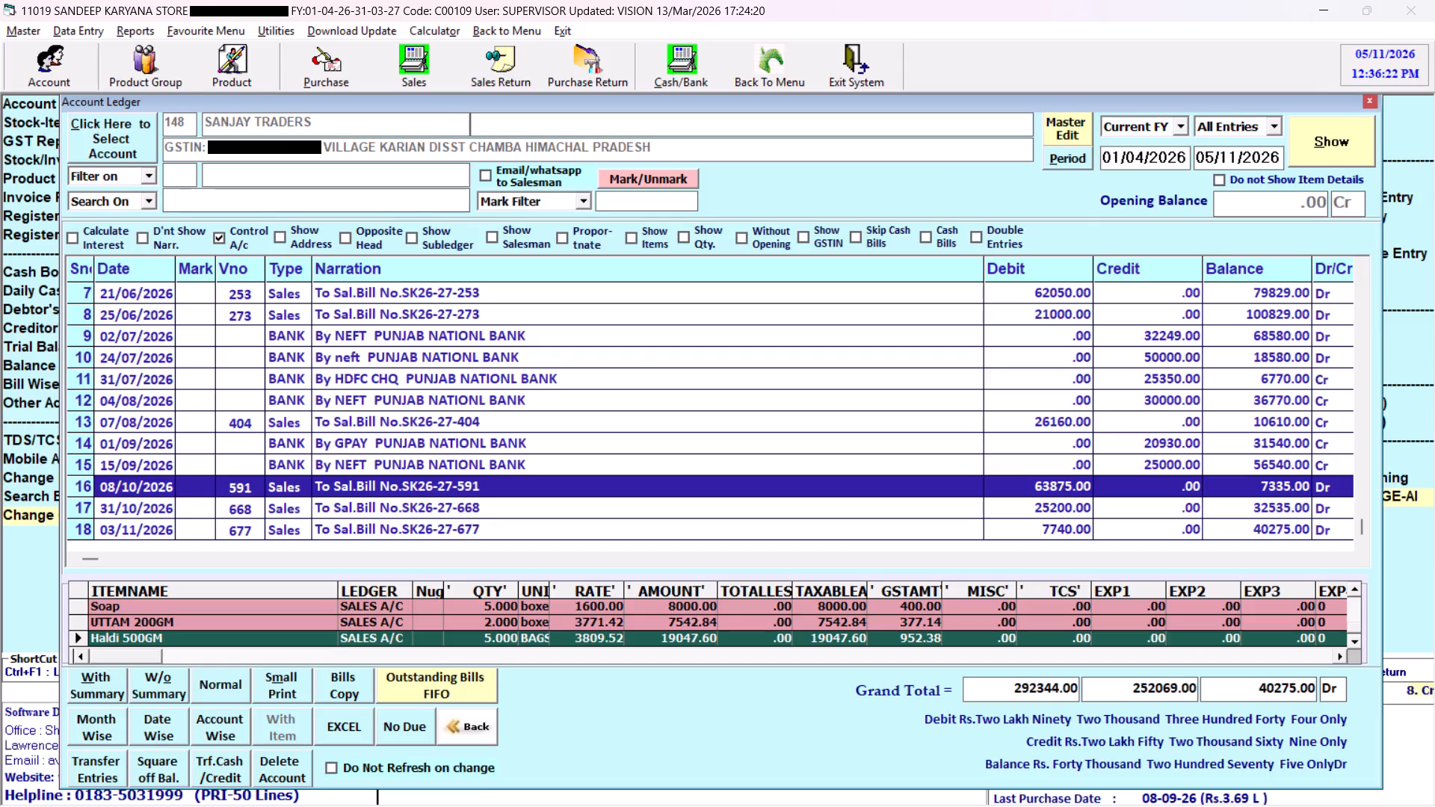
key("Up")
key("Return")
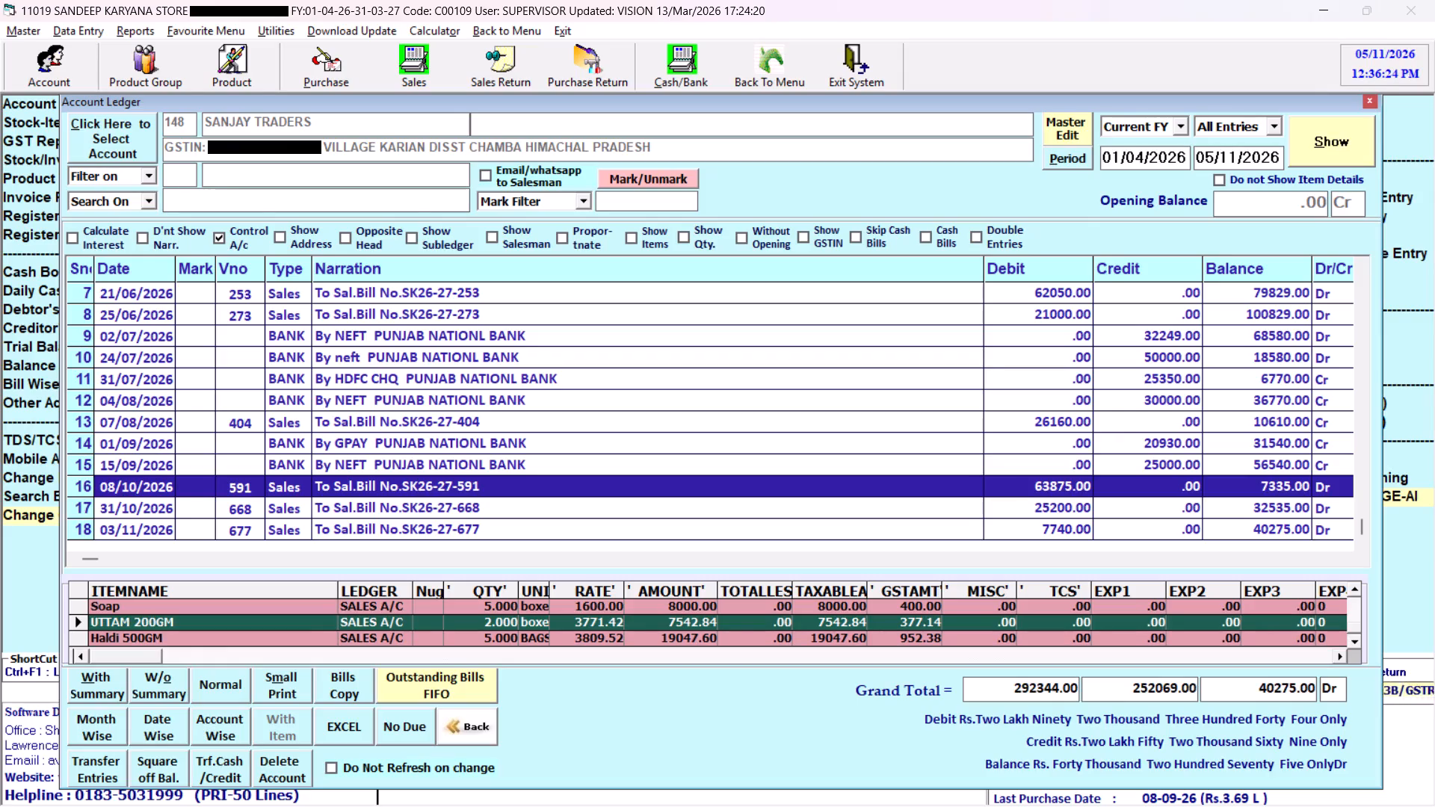
Open sales bill SK26-27-591 dated 08/10/2026, review its item quantities and rates, including UTTAM 200GM, and return to the ledger.
left_click(251, 488)
key("Return")
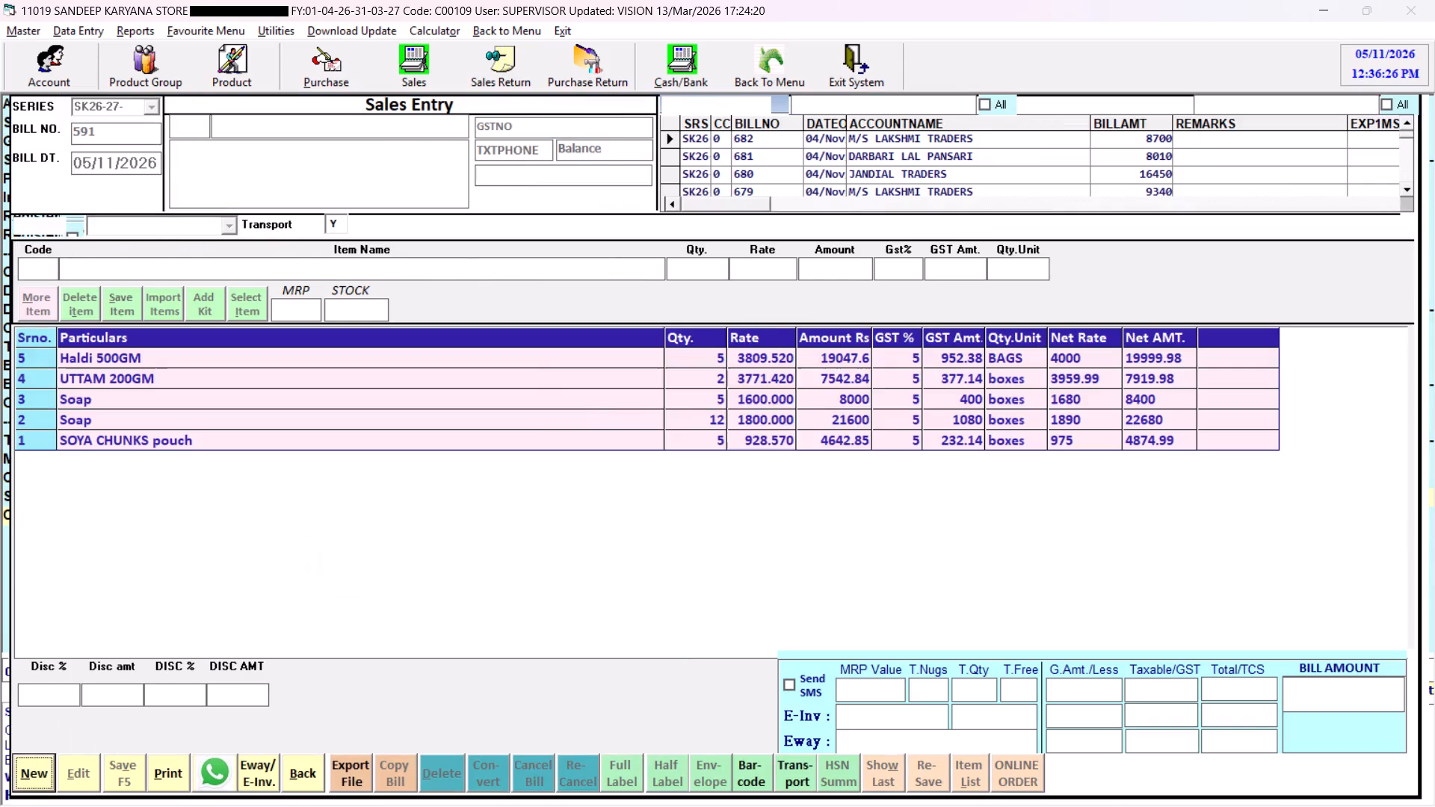
left_click(137, 772)
left_click(836, 477)
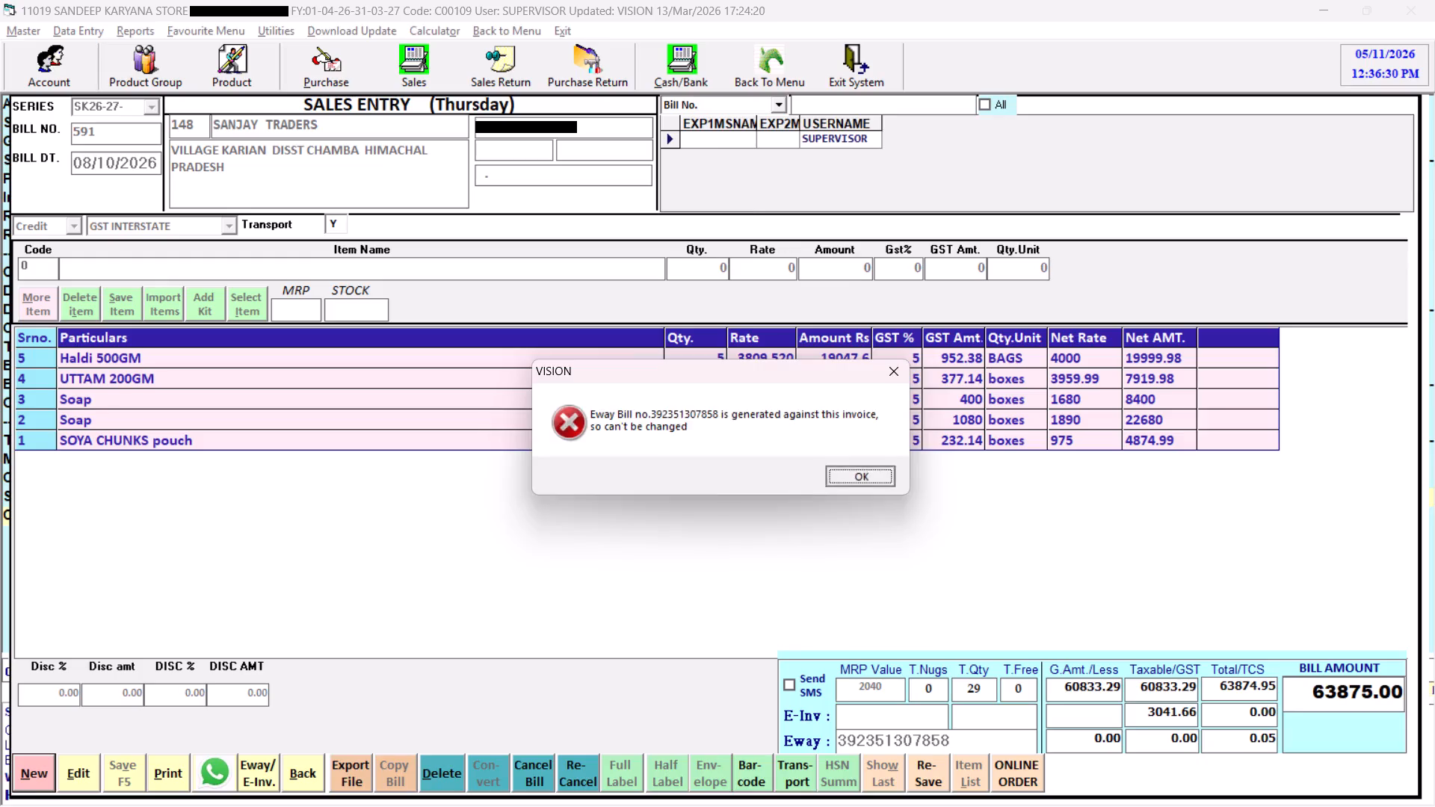
left_click(474, 364)
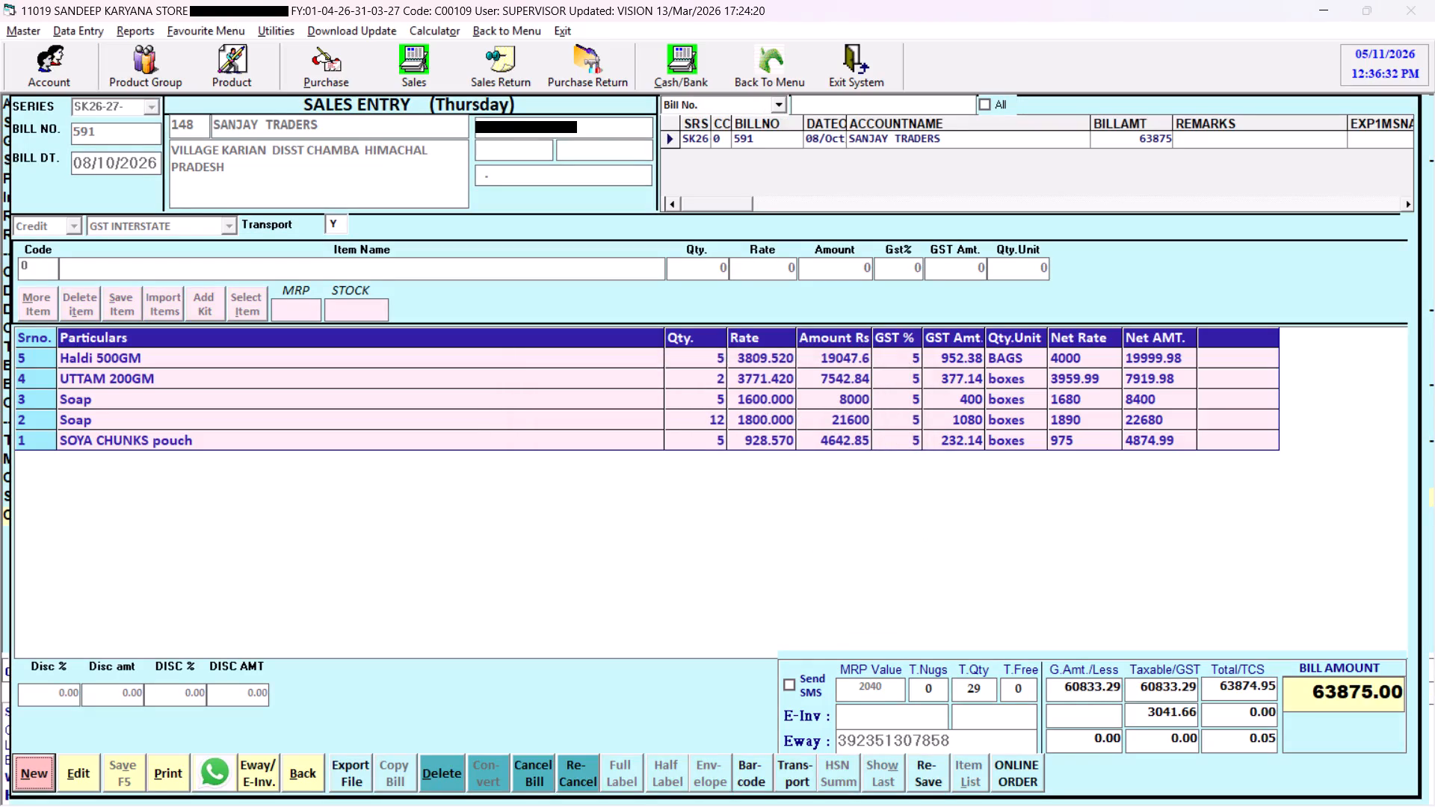
left_click(474, 371)
left_click(474, 377)
left_click(496, 377)
key("Down")
key("Down")
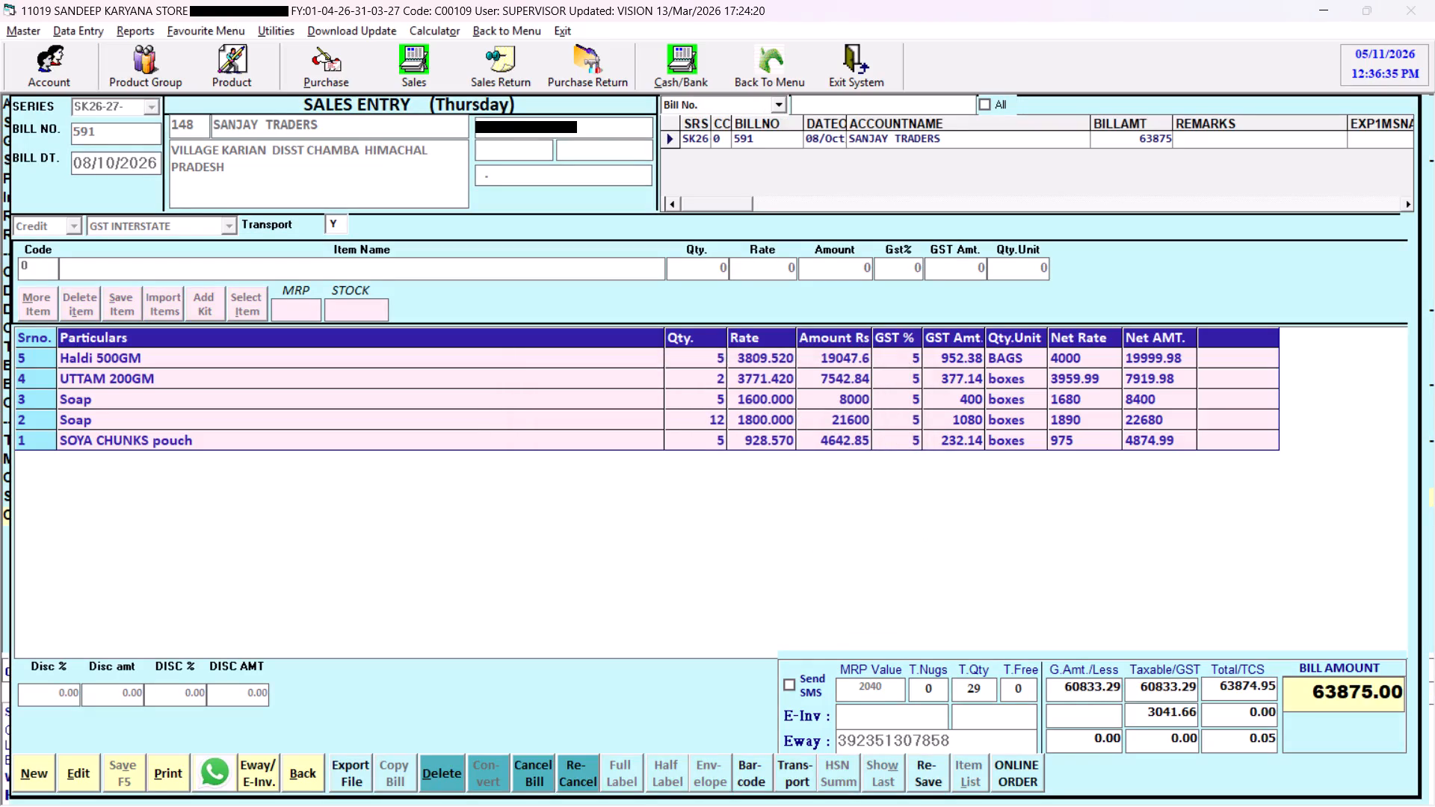
left_click(739, 377)
left_click(747, 386)
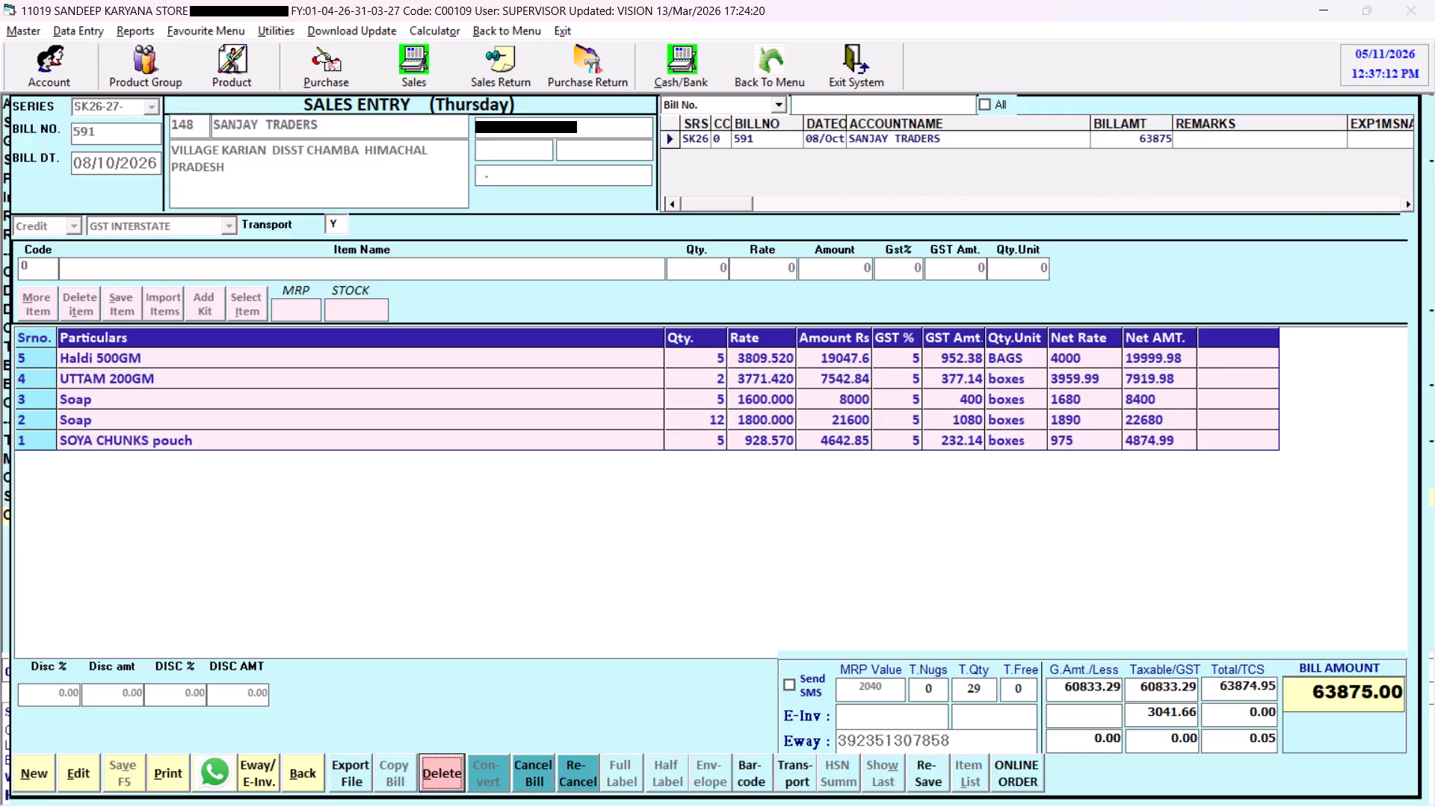
left_click(5, 106)
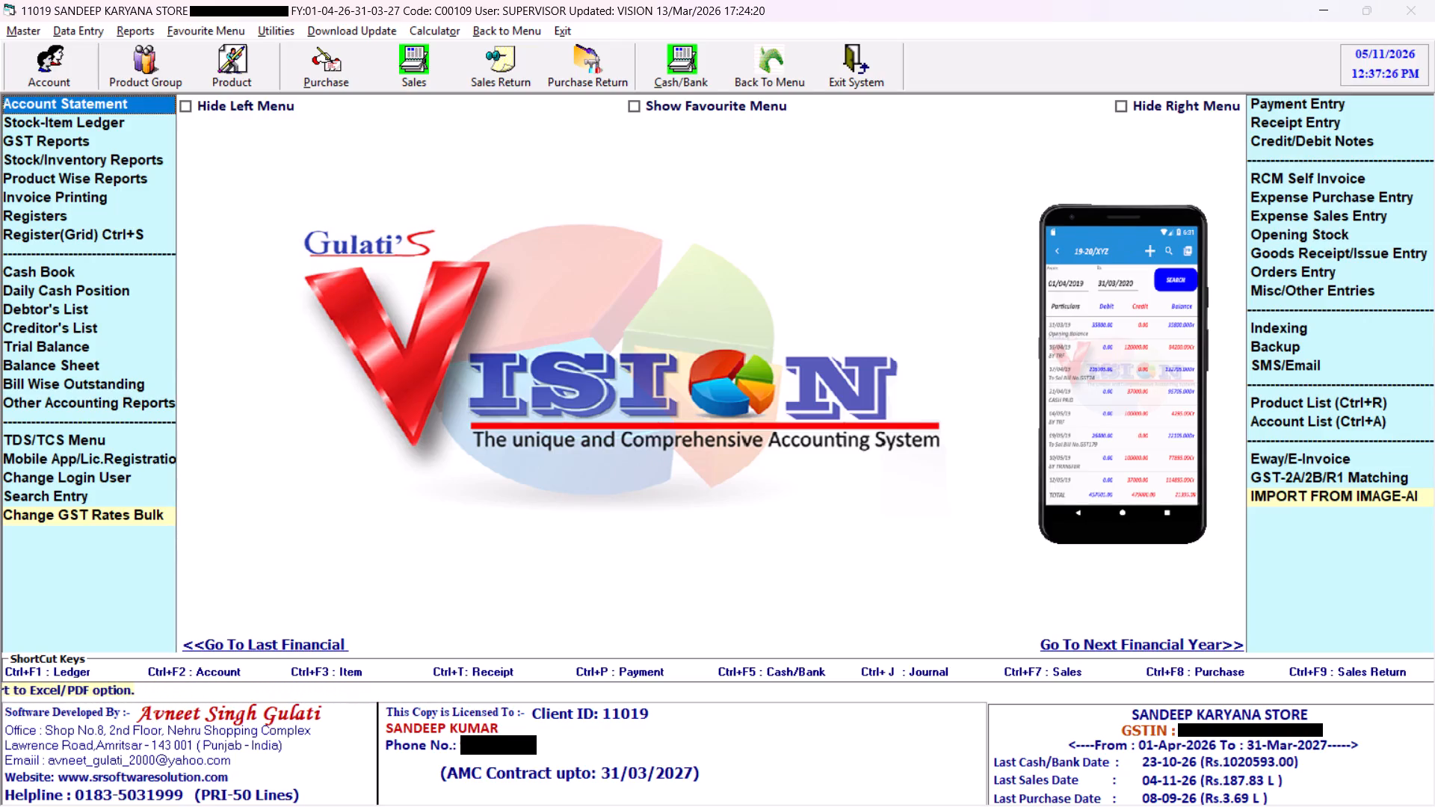
key("Return")
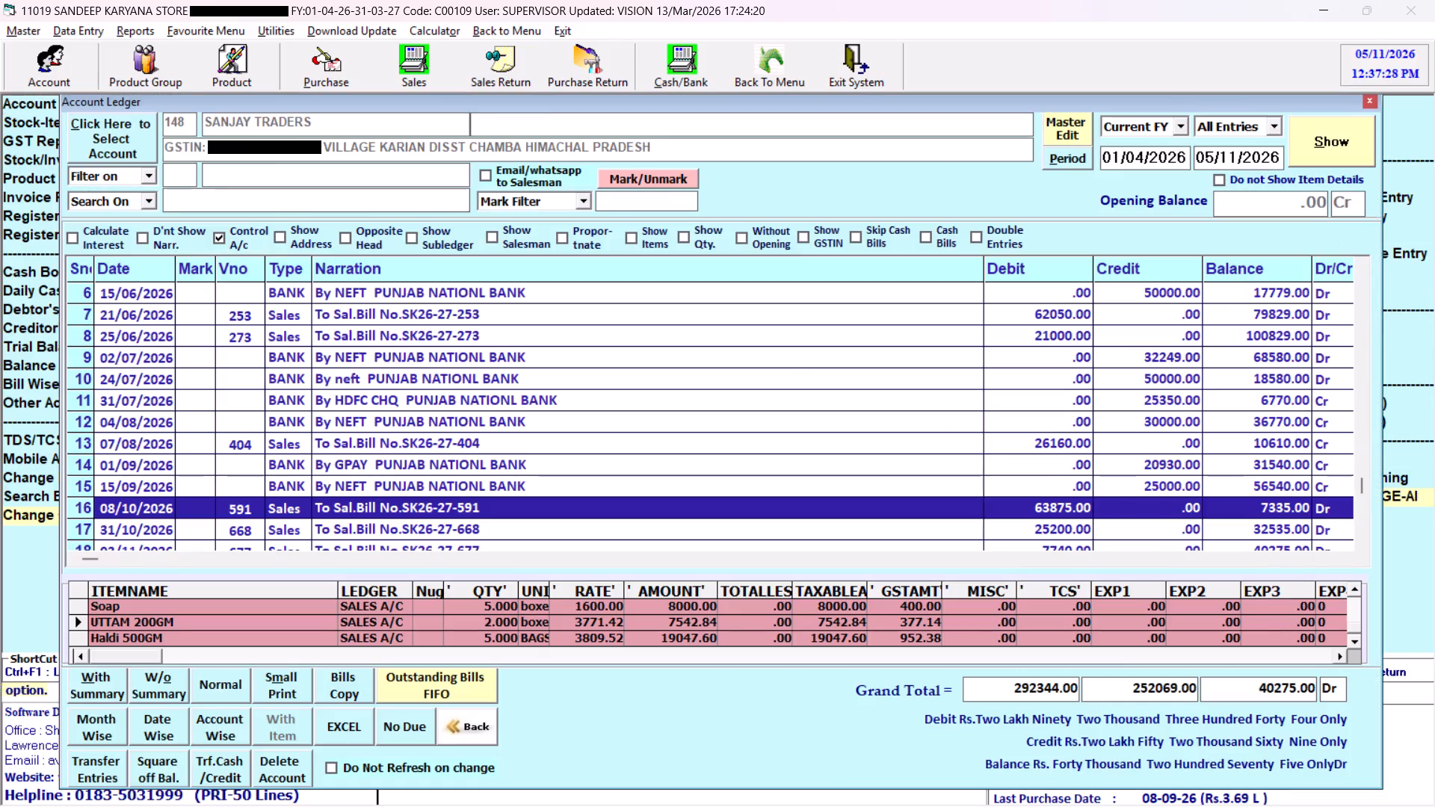
Check the item details of sales bill SK26-27-677, the last entry in the Sanjay Traders ledger.
key("Down")
key("Down")
key("Down")
key("Down")
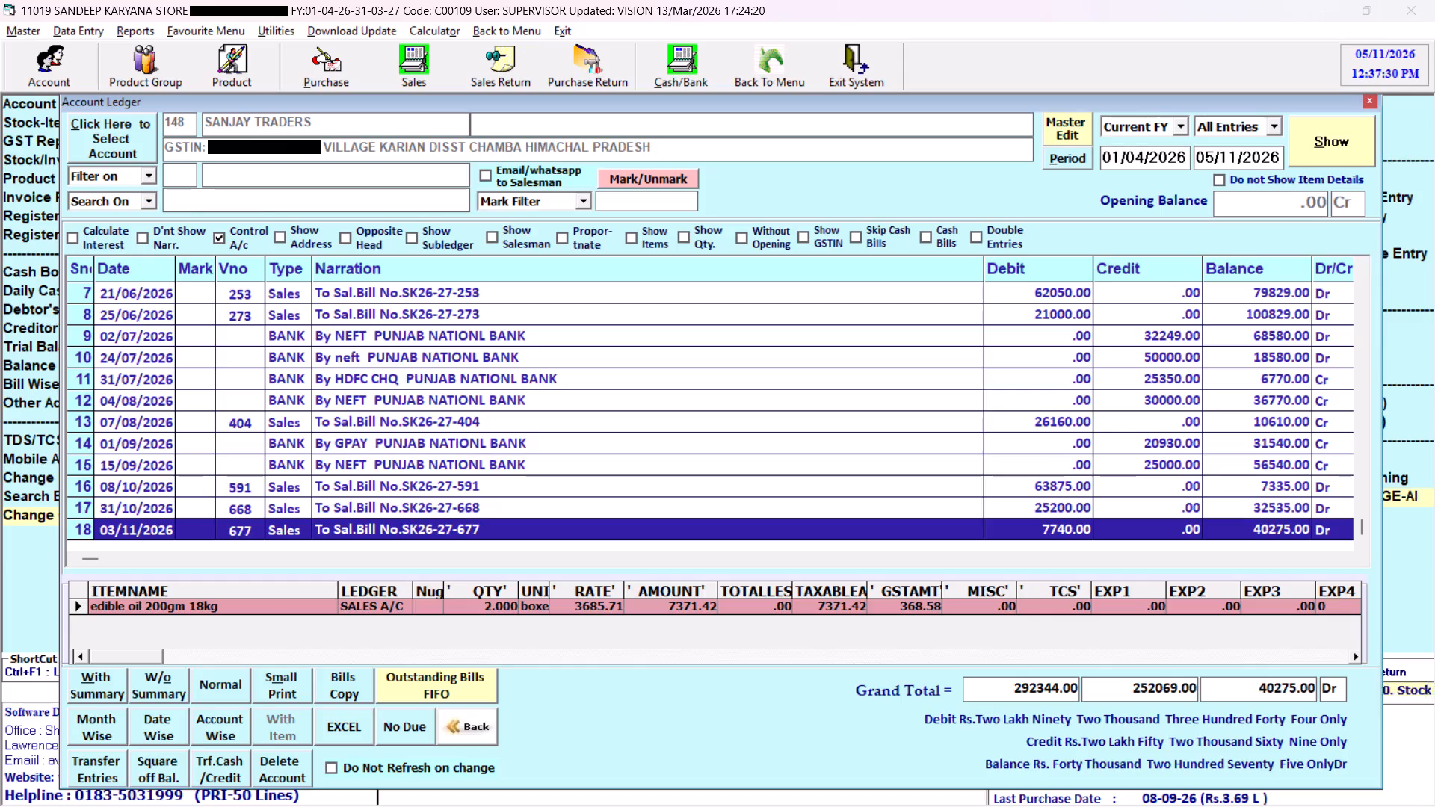
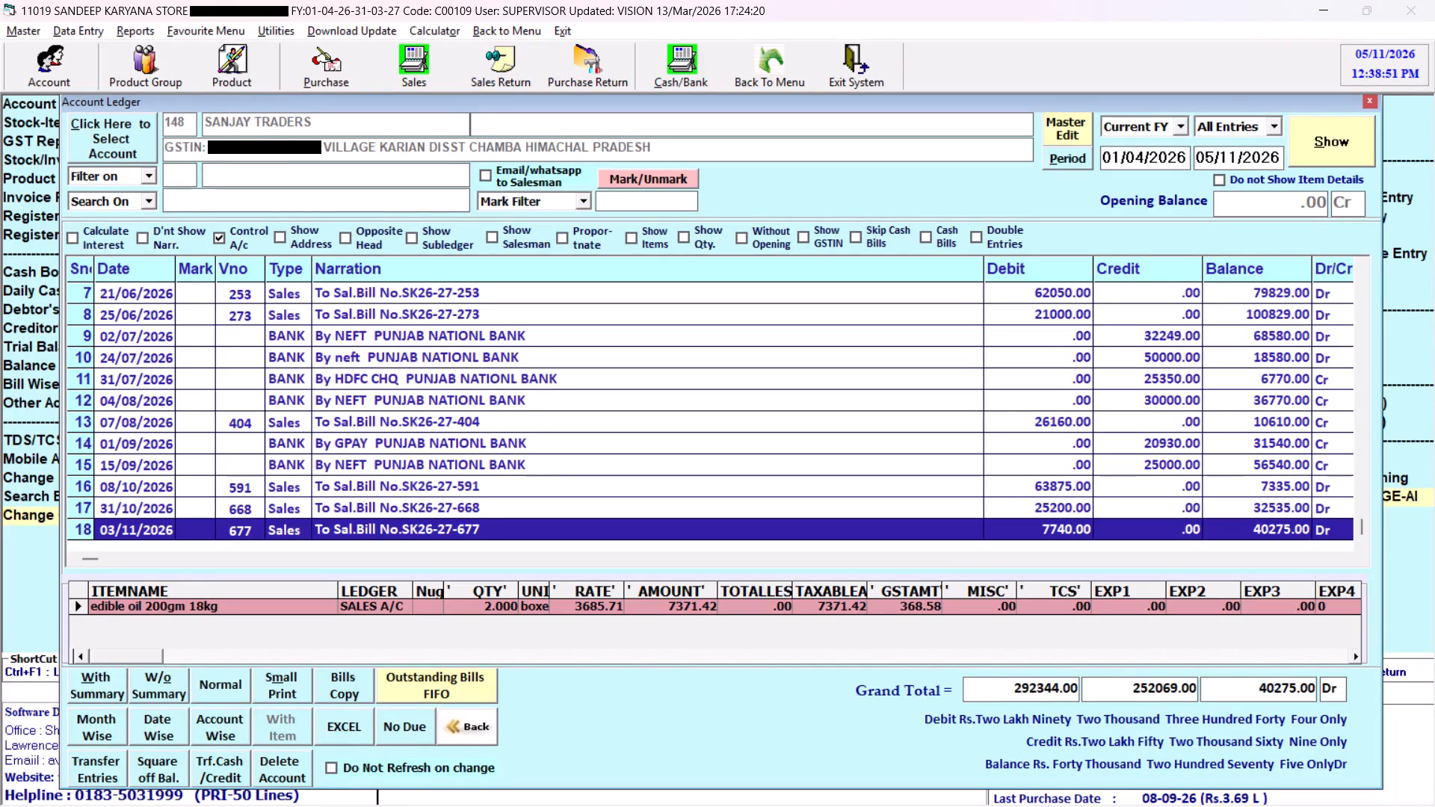
Check the item lines of sales bills SK26-27-668 and SK26-27-591 in the ledger, ending back on the last bill, SK26-27-677.
left_click(408, 507)
key("Up")
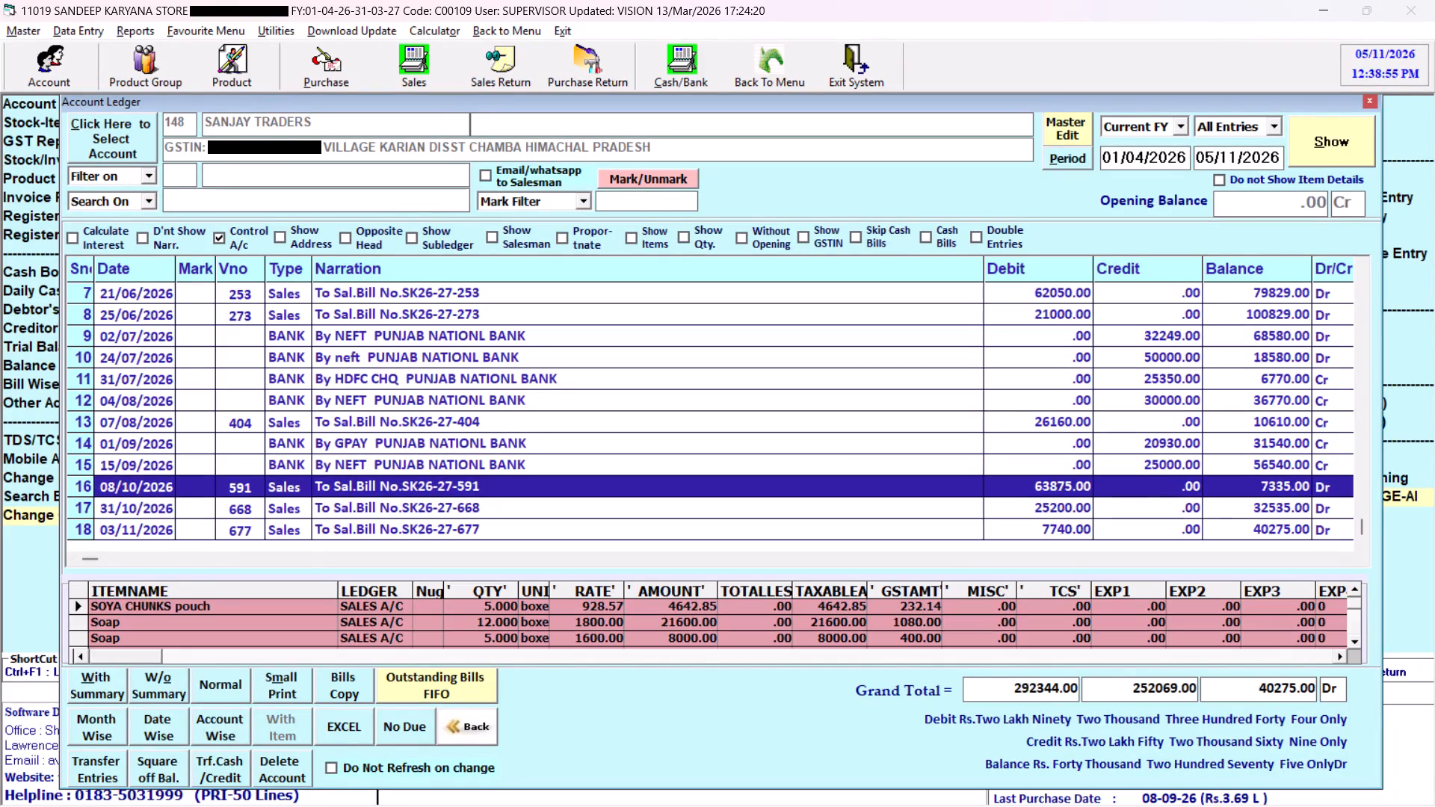
key("Down")
key("Down")
key("Down")
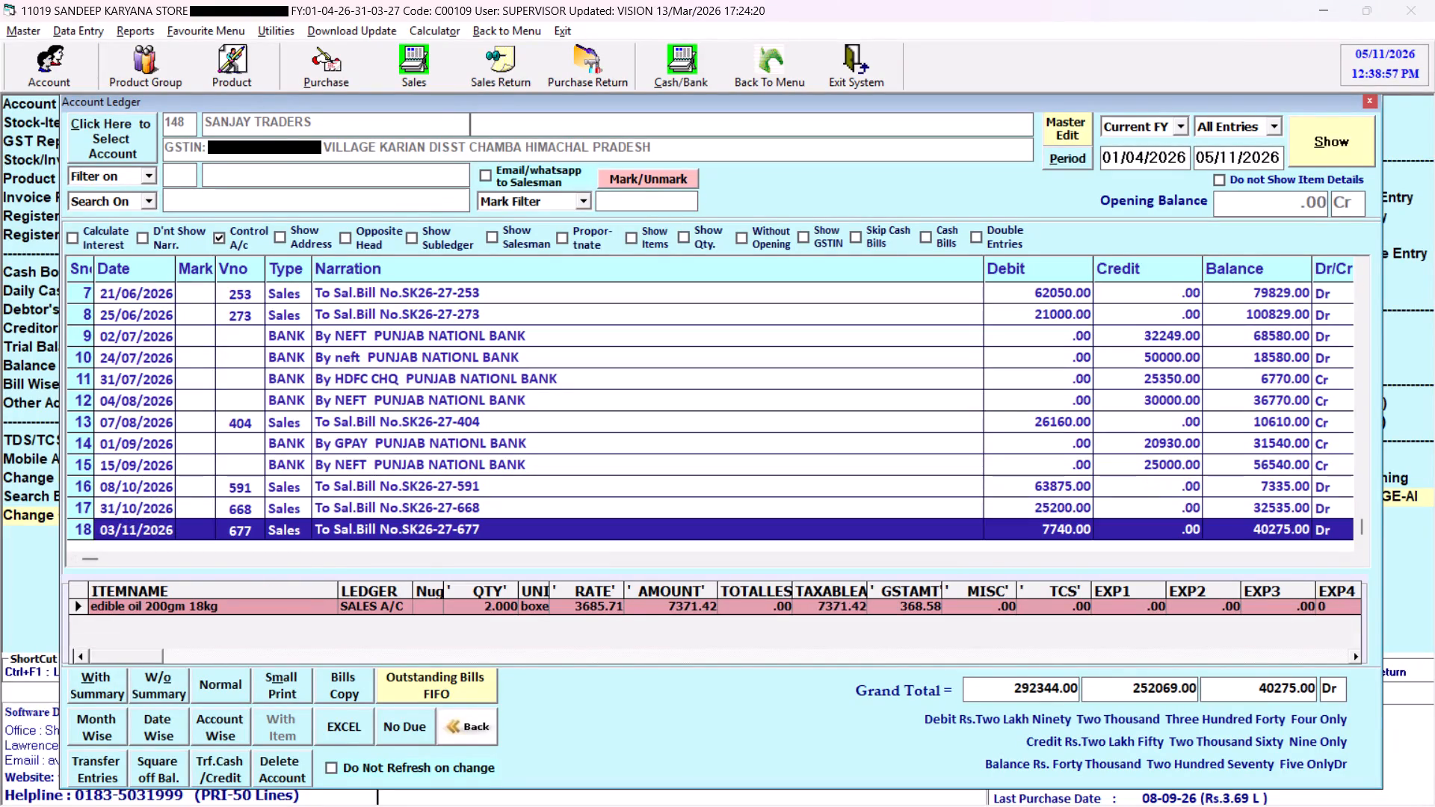
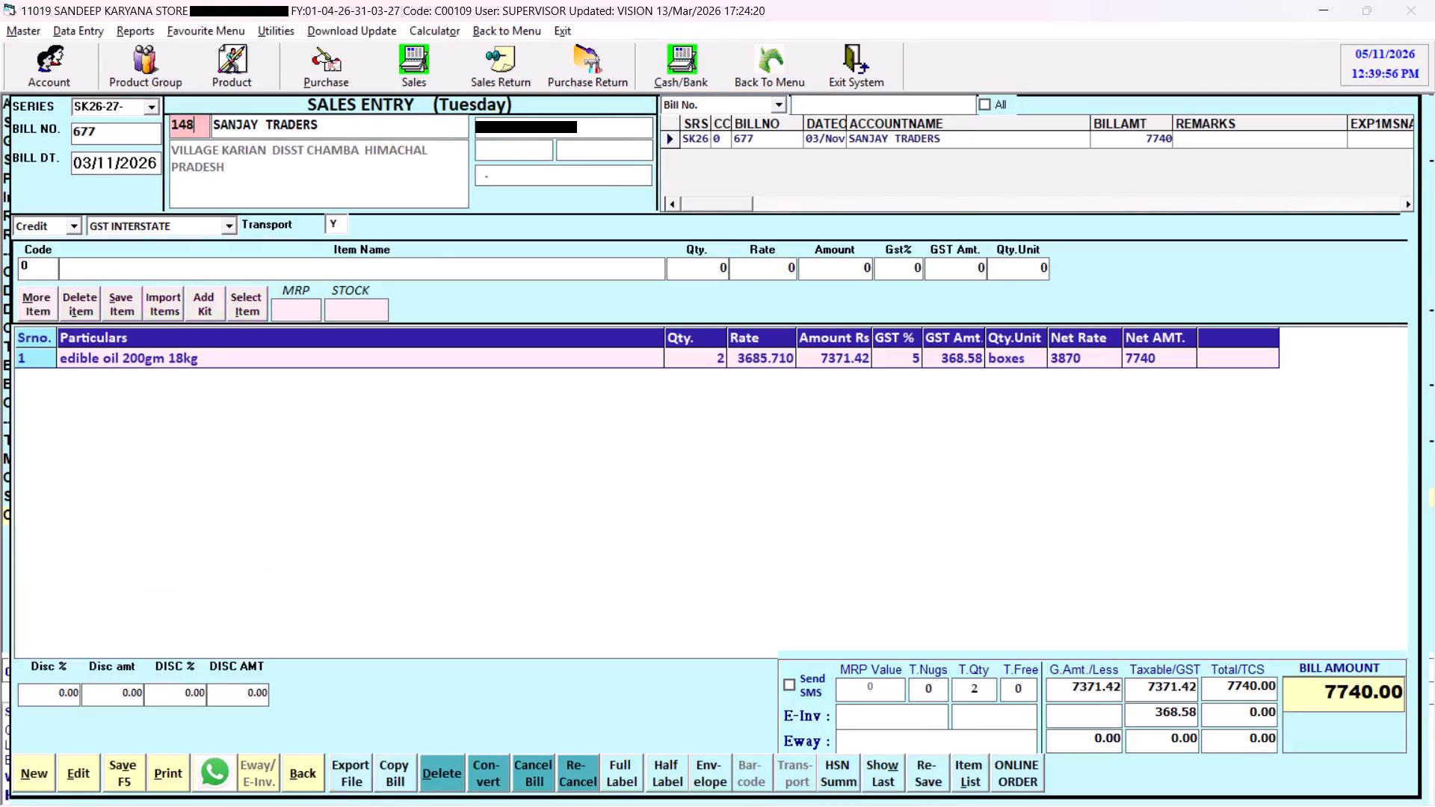
Save sales bill SK26-27-677.
left_click(132, 778)
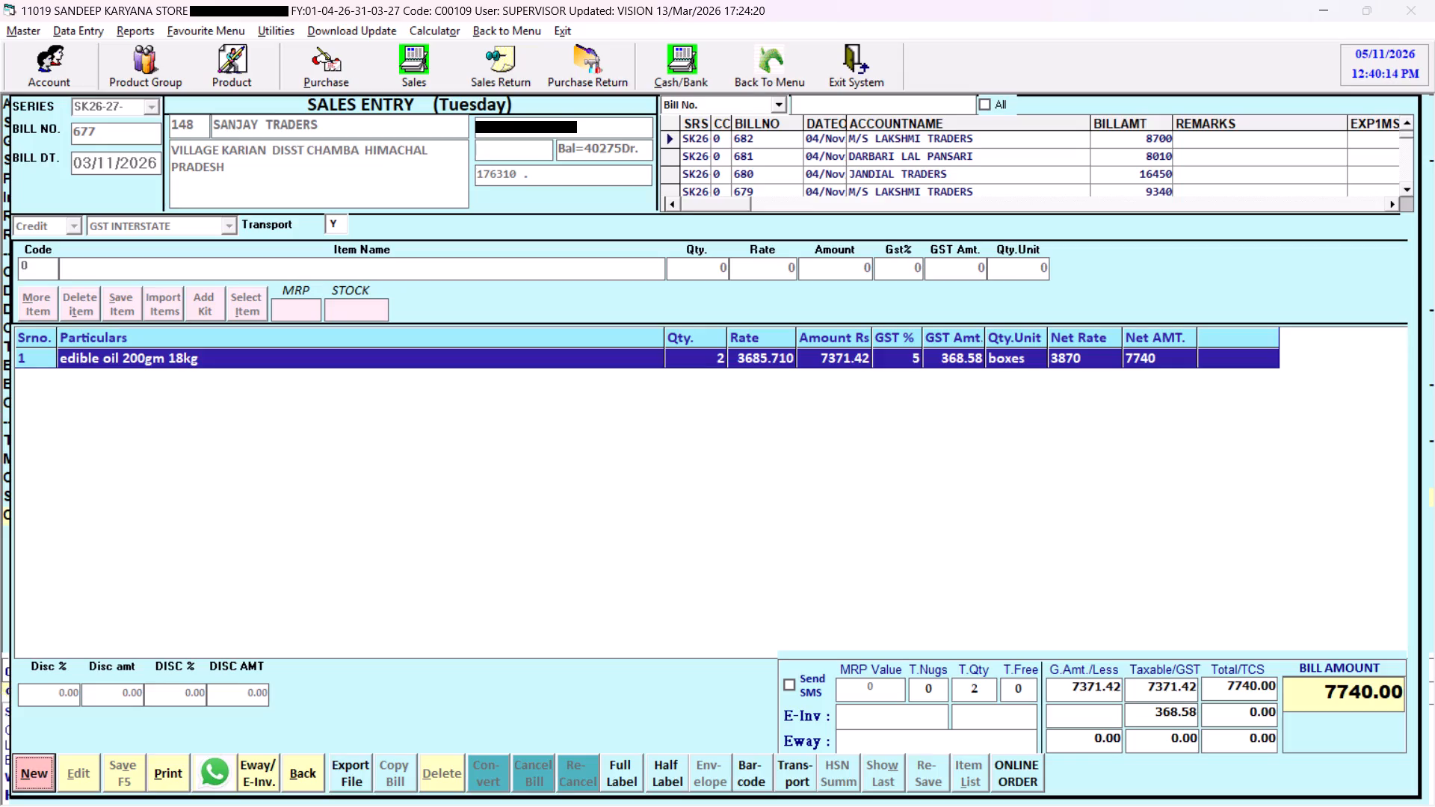
Reopen sales bill 677 from the bill list for editing, set its party account to CASH, save it and return to the main screen.
left_click(910, 167)
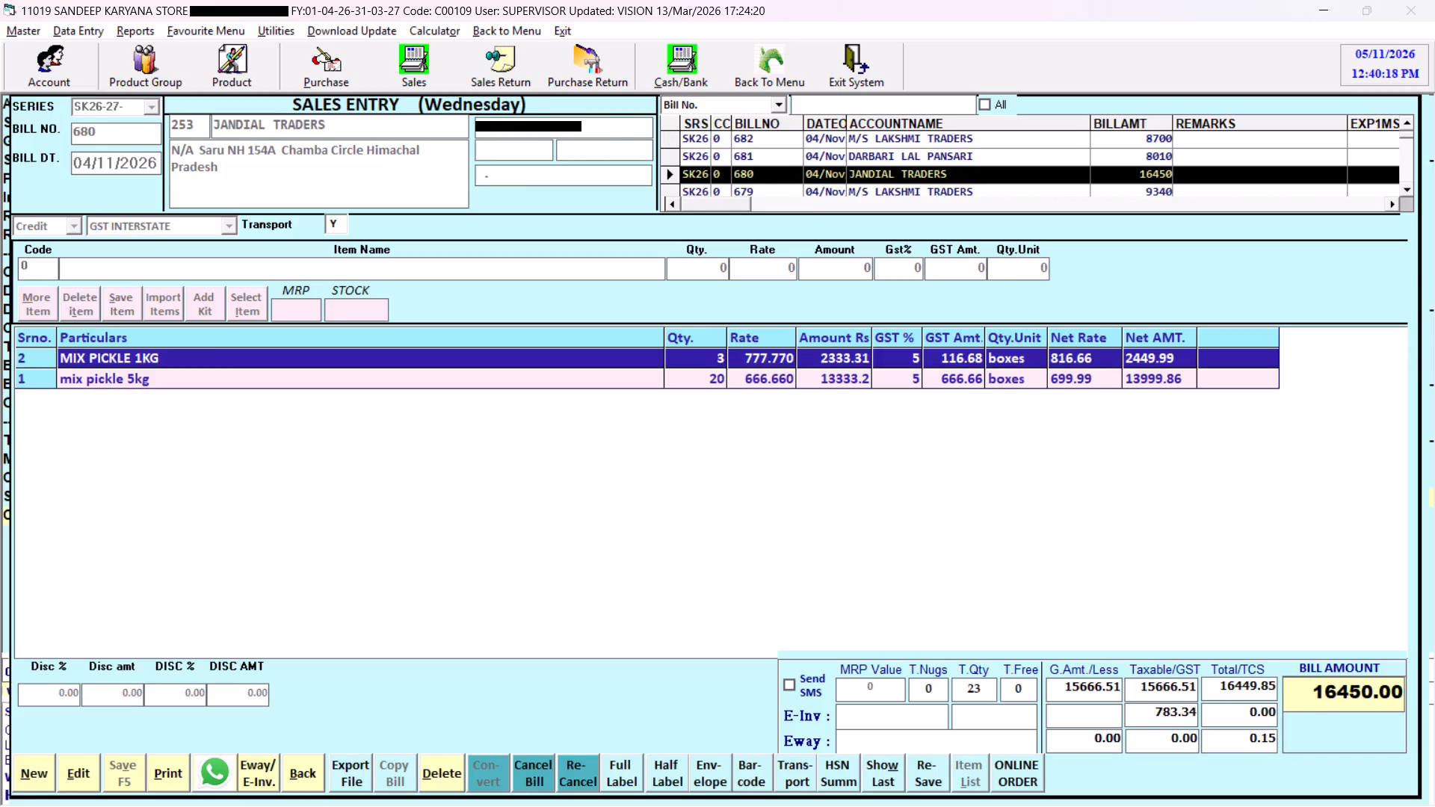
key("Up")
key("Down")
key("Down")
key("Down")
key("Down")
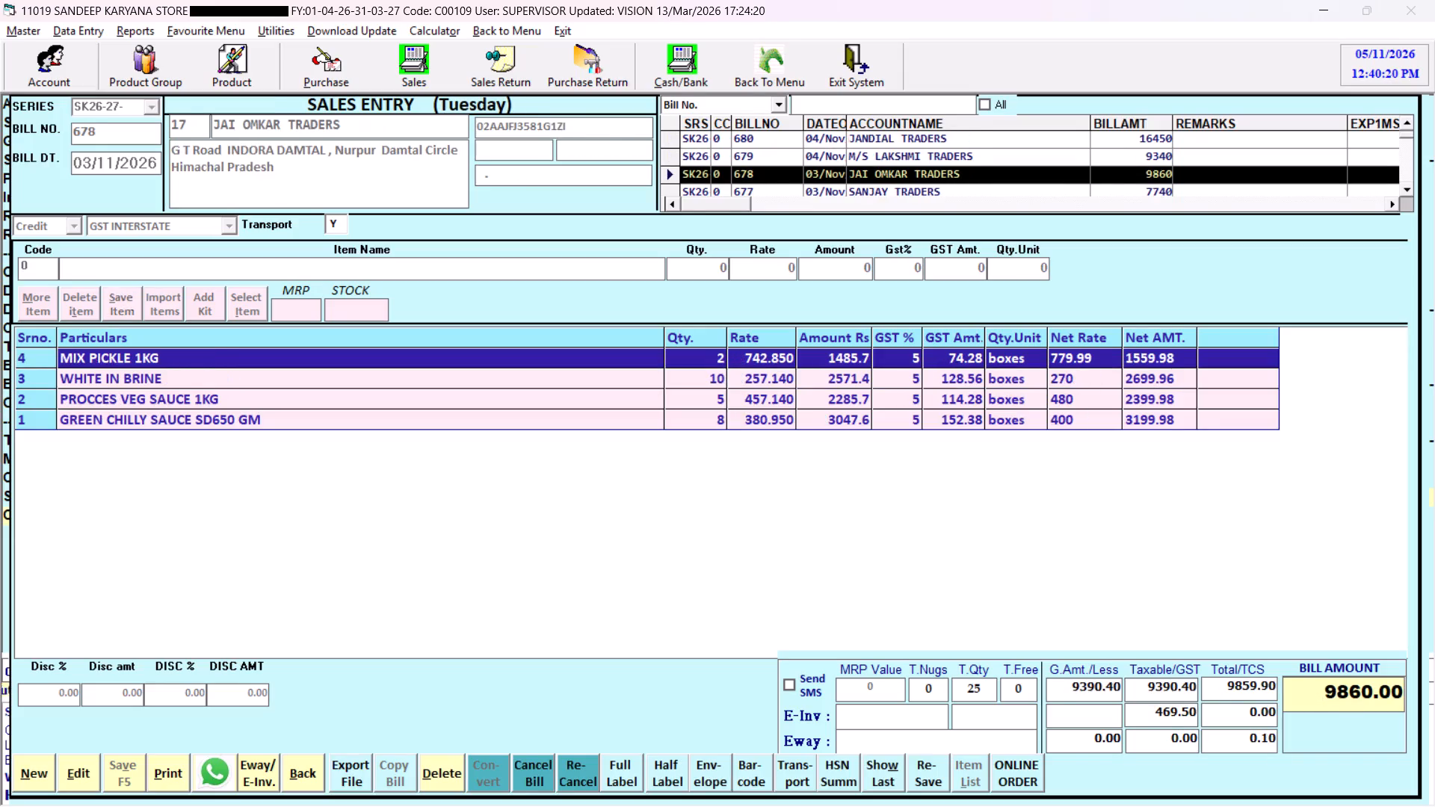
left_click(89, 766)
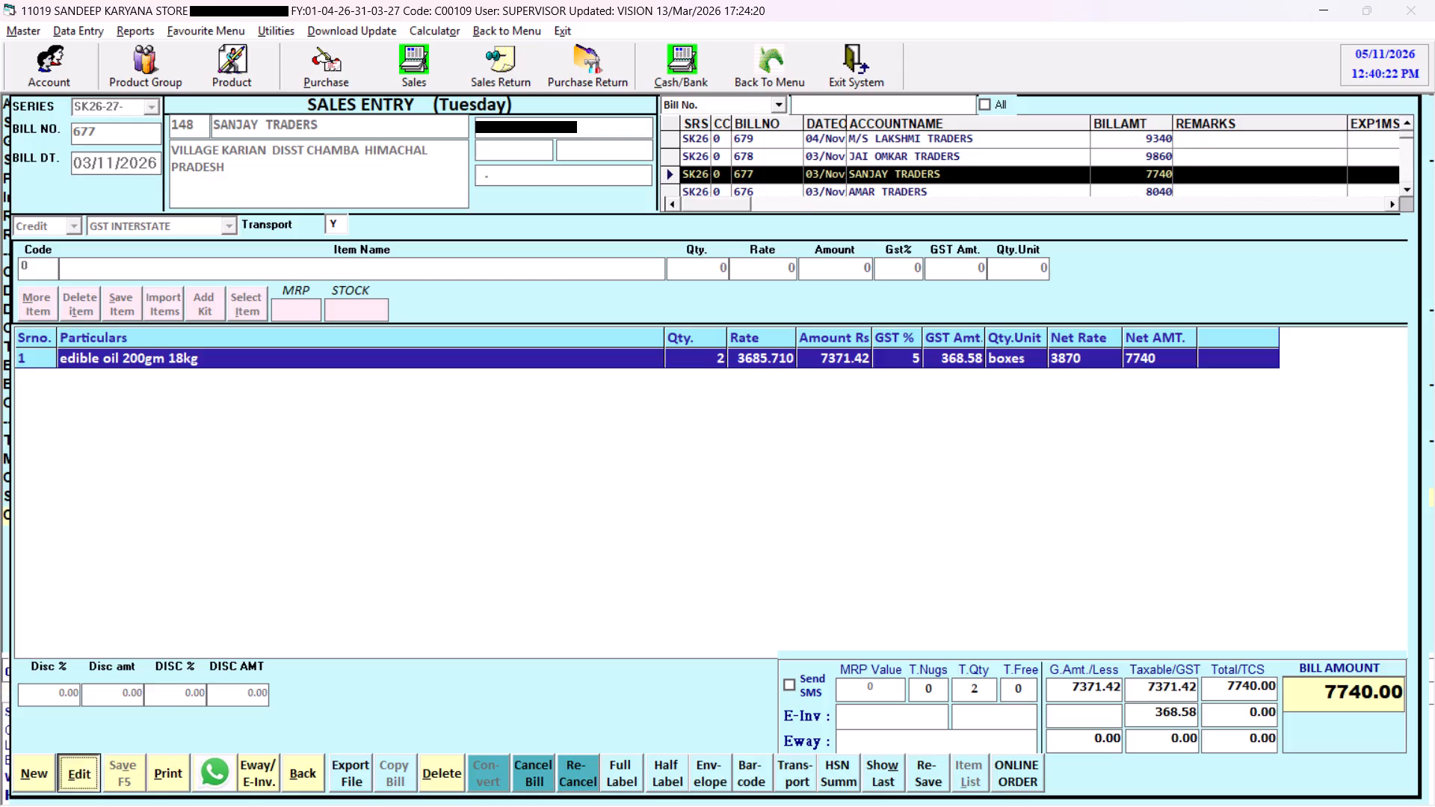
key("BackSpace")
key("Return")
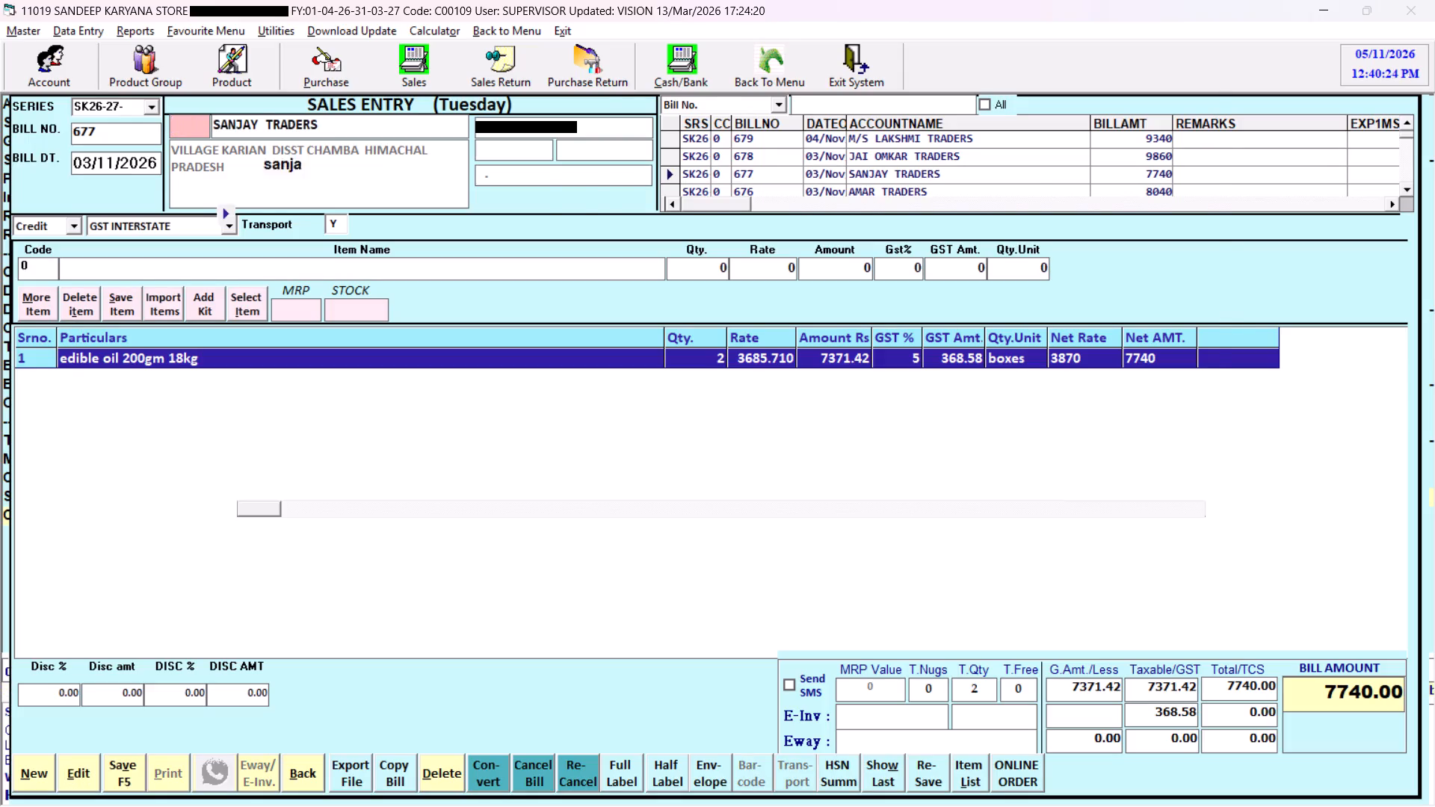
type("cas")
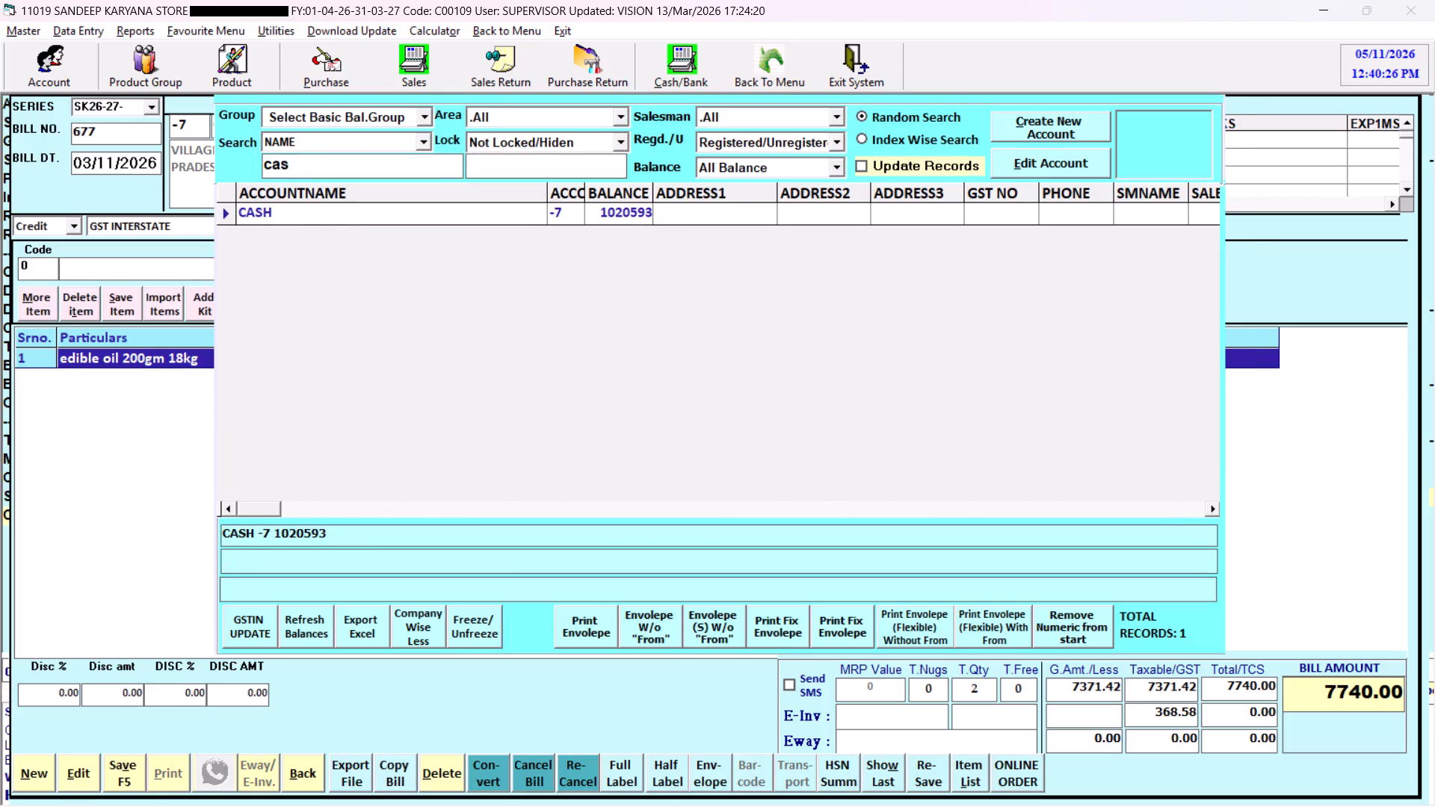
key("Return")
key("Return")
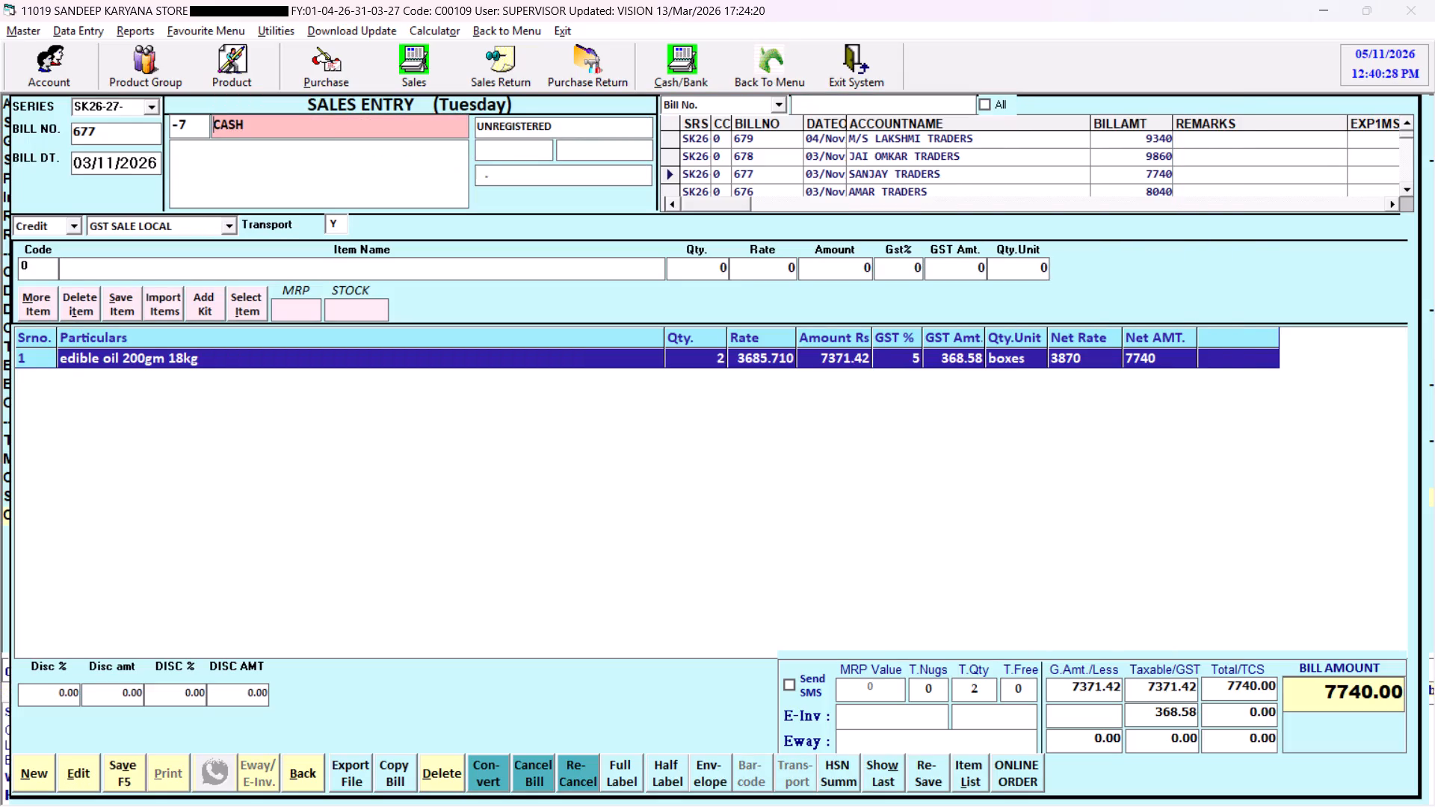
key("alt+v")
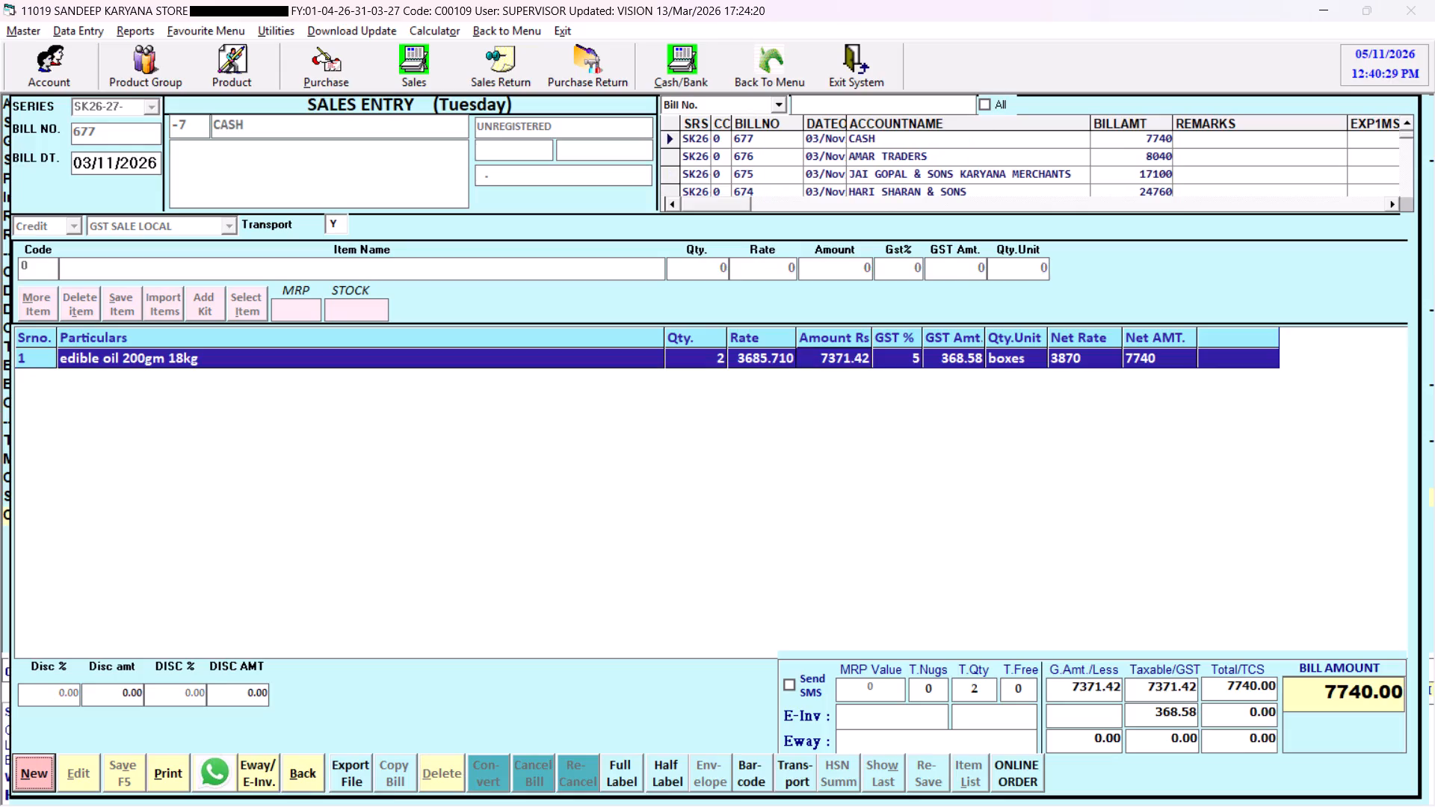
left_click(9, 565)
left_click(4, 565)
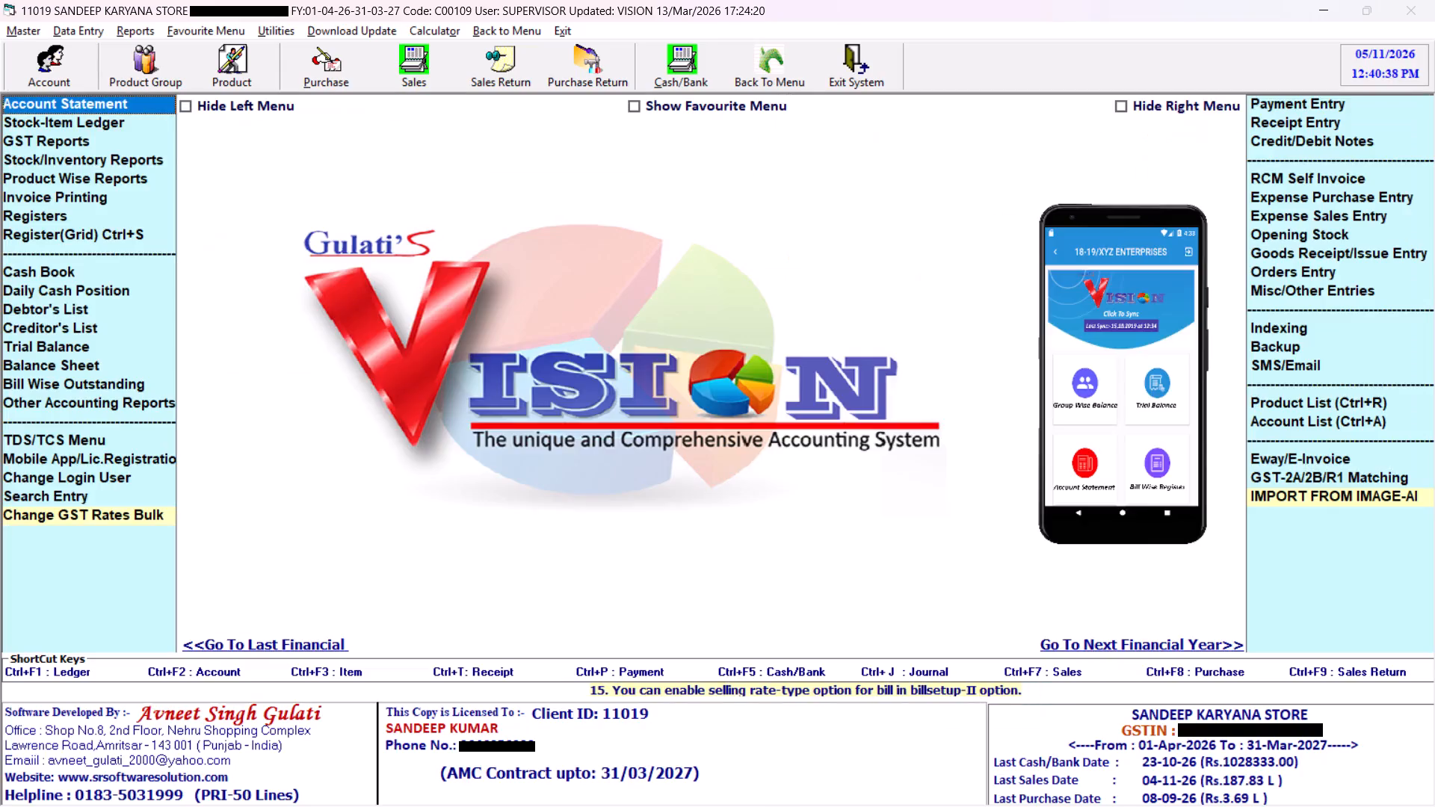
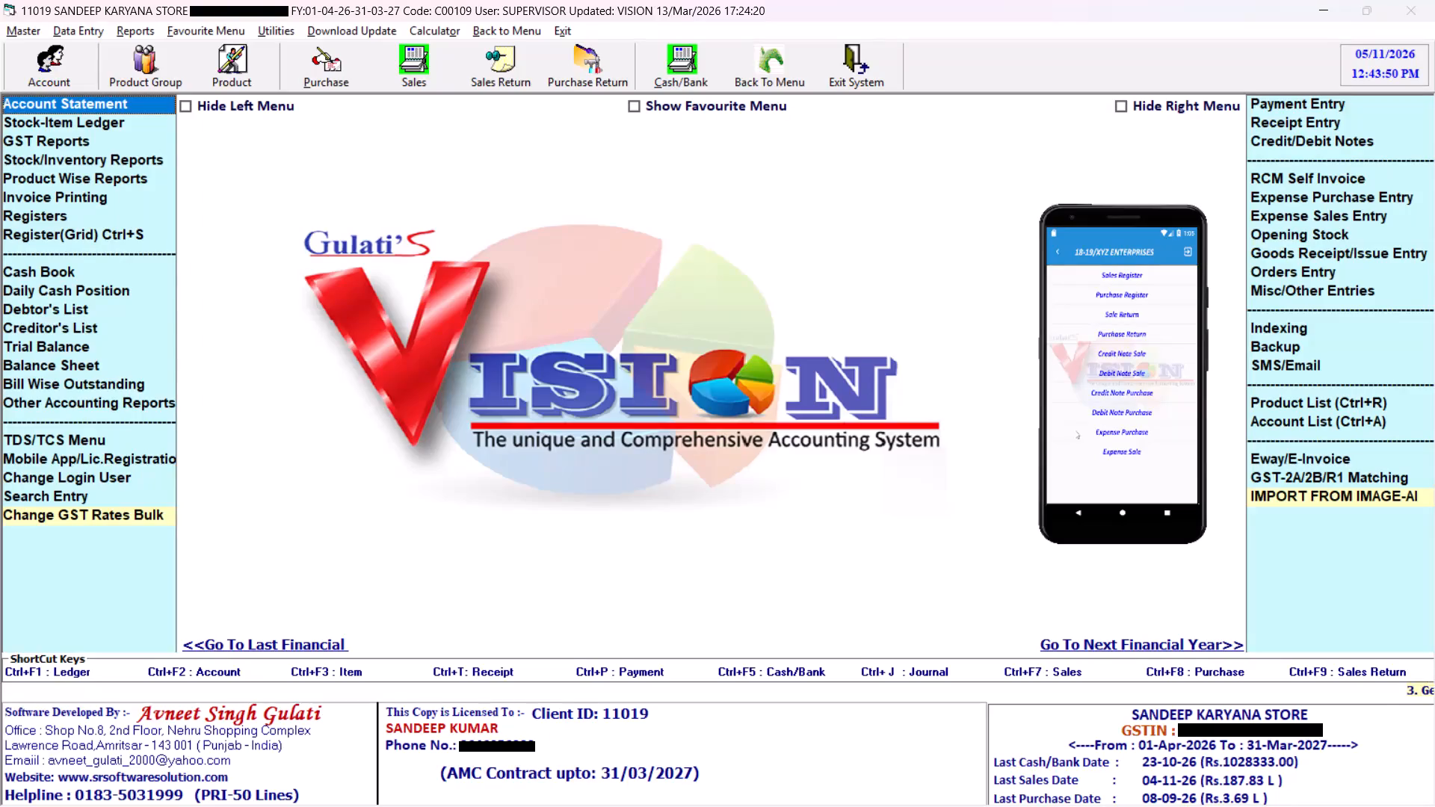
left_click(434, 79)
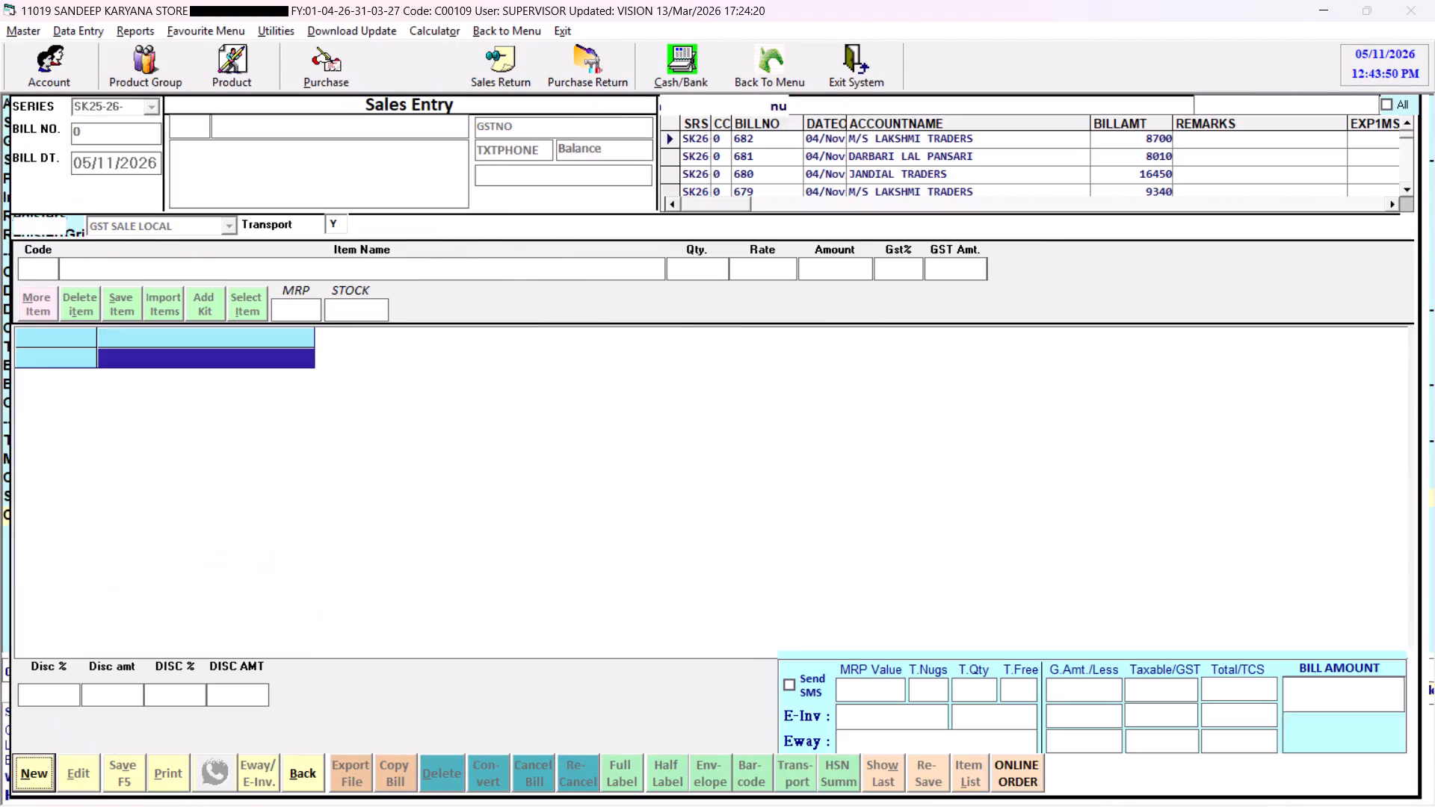
key("Return")
key("Return")
key("Return")
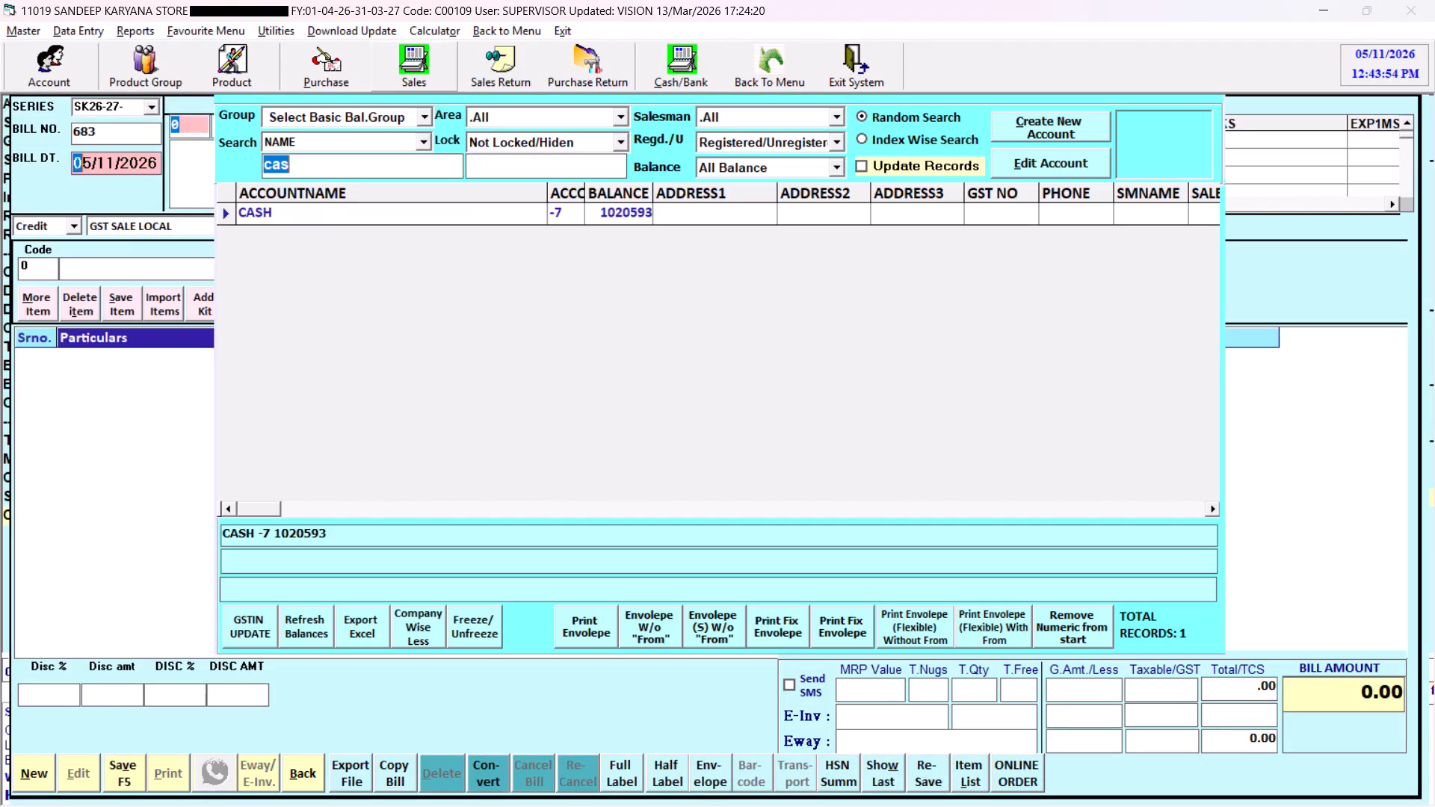
type("sa")
key("BackSpace")
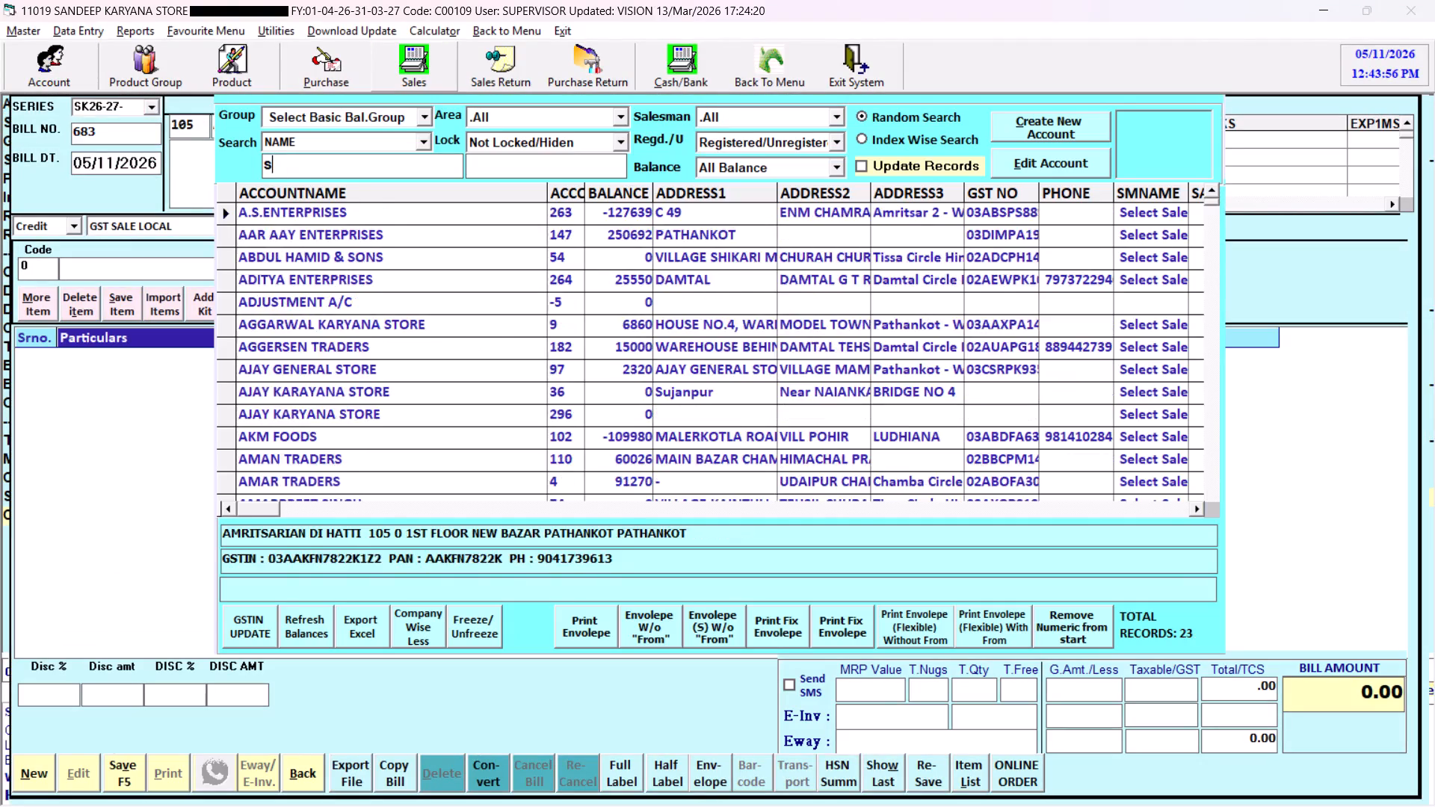
type("hah")
key("Down")
key("Down")
key("Return")
key("Return")
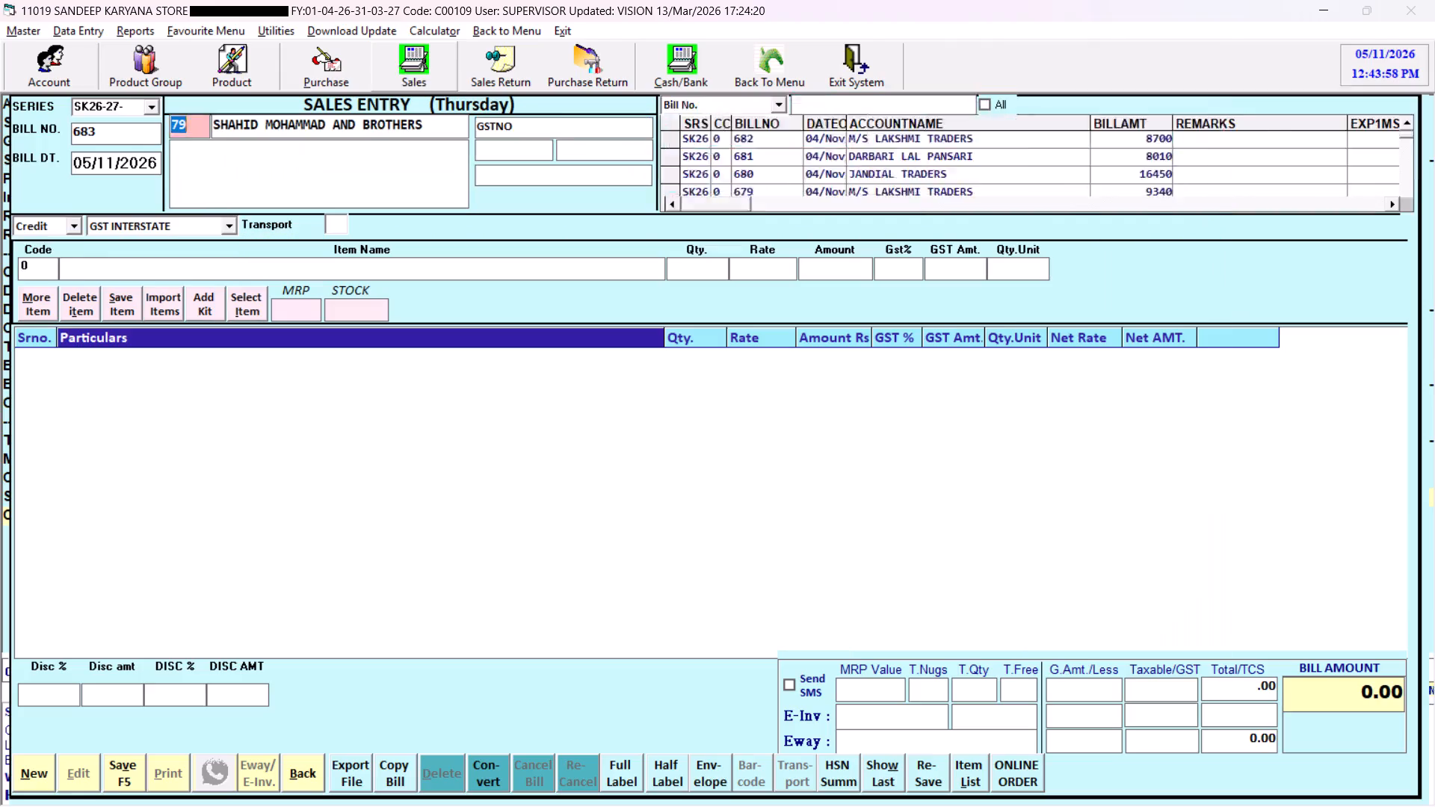
key("Return")
key("Return")
key("Return")
key("Return")
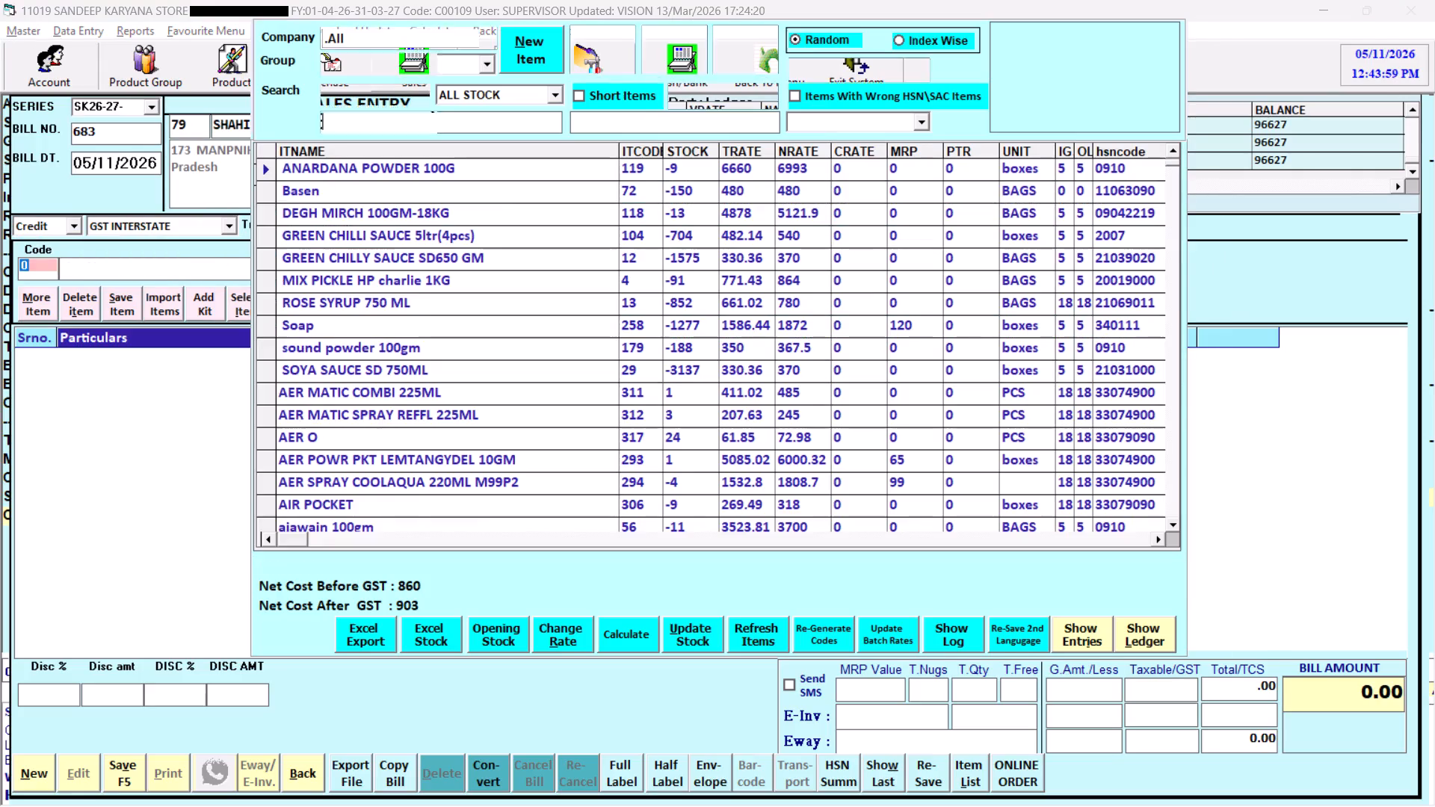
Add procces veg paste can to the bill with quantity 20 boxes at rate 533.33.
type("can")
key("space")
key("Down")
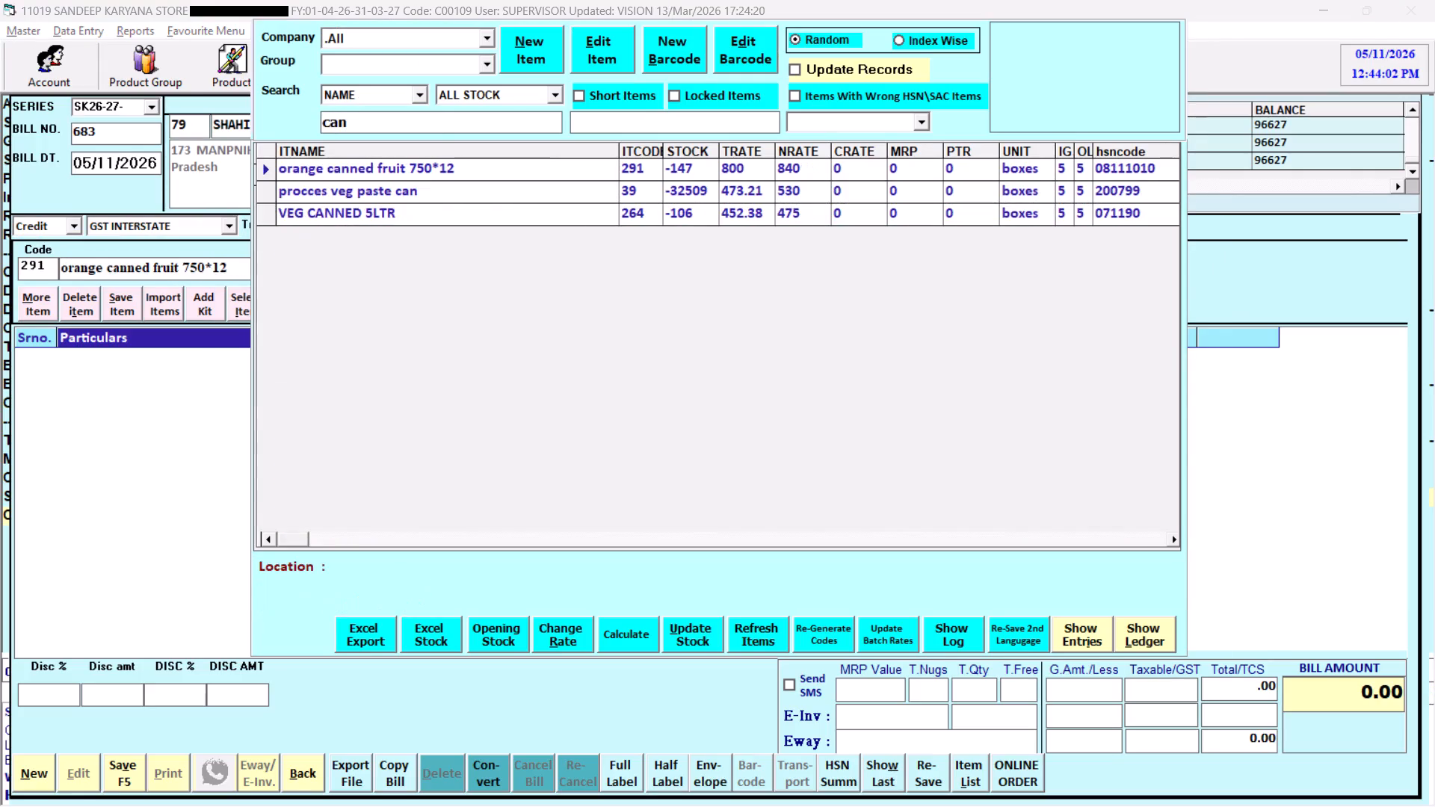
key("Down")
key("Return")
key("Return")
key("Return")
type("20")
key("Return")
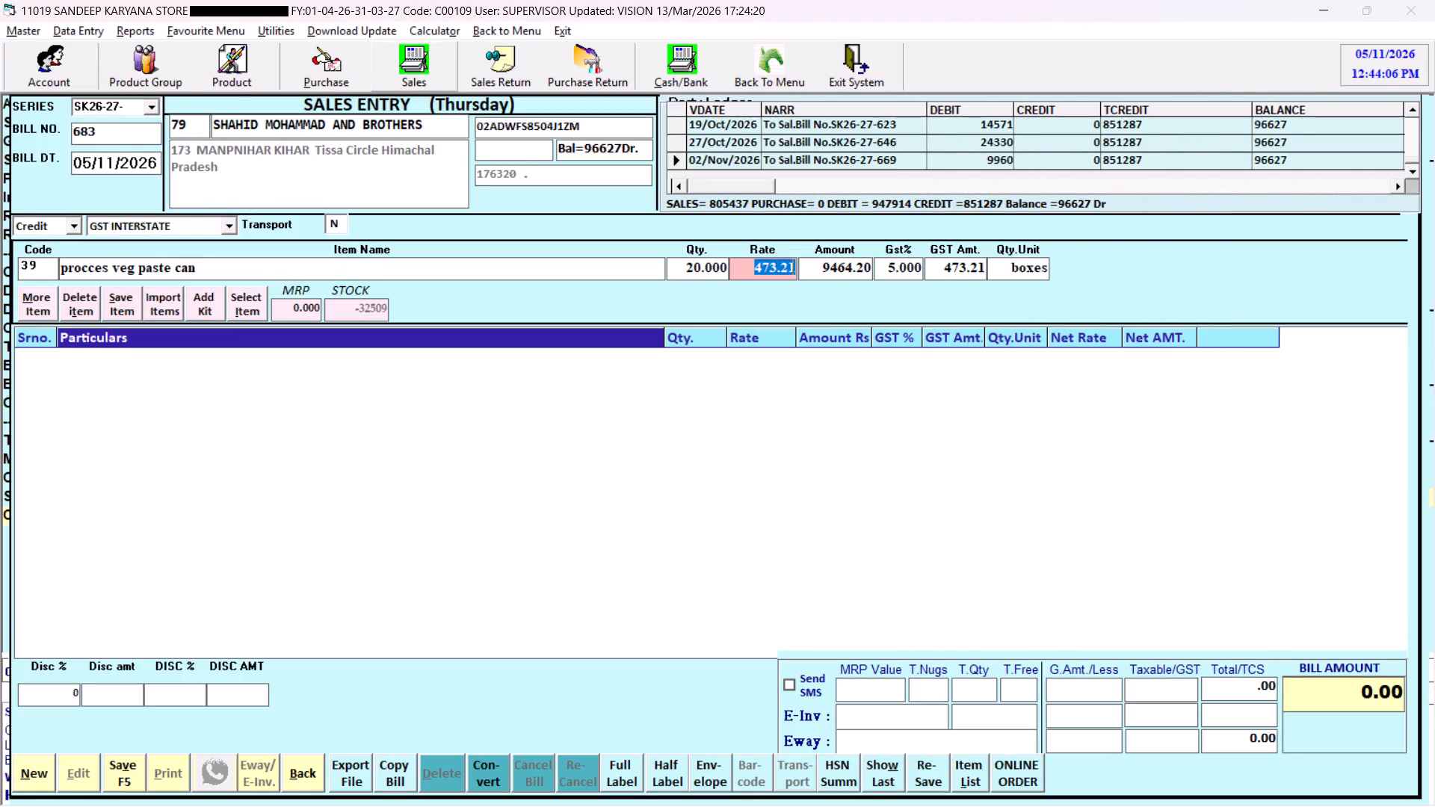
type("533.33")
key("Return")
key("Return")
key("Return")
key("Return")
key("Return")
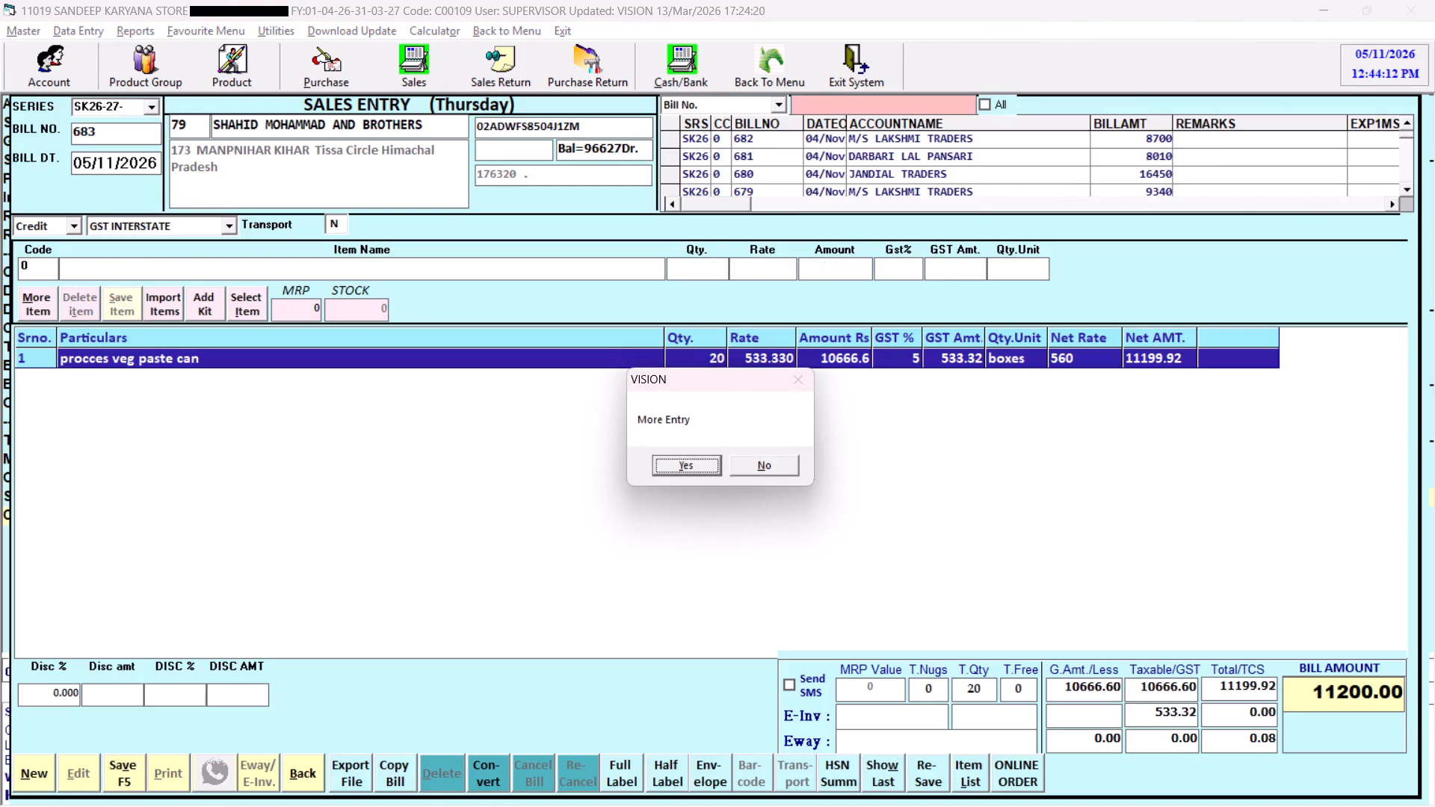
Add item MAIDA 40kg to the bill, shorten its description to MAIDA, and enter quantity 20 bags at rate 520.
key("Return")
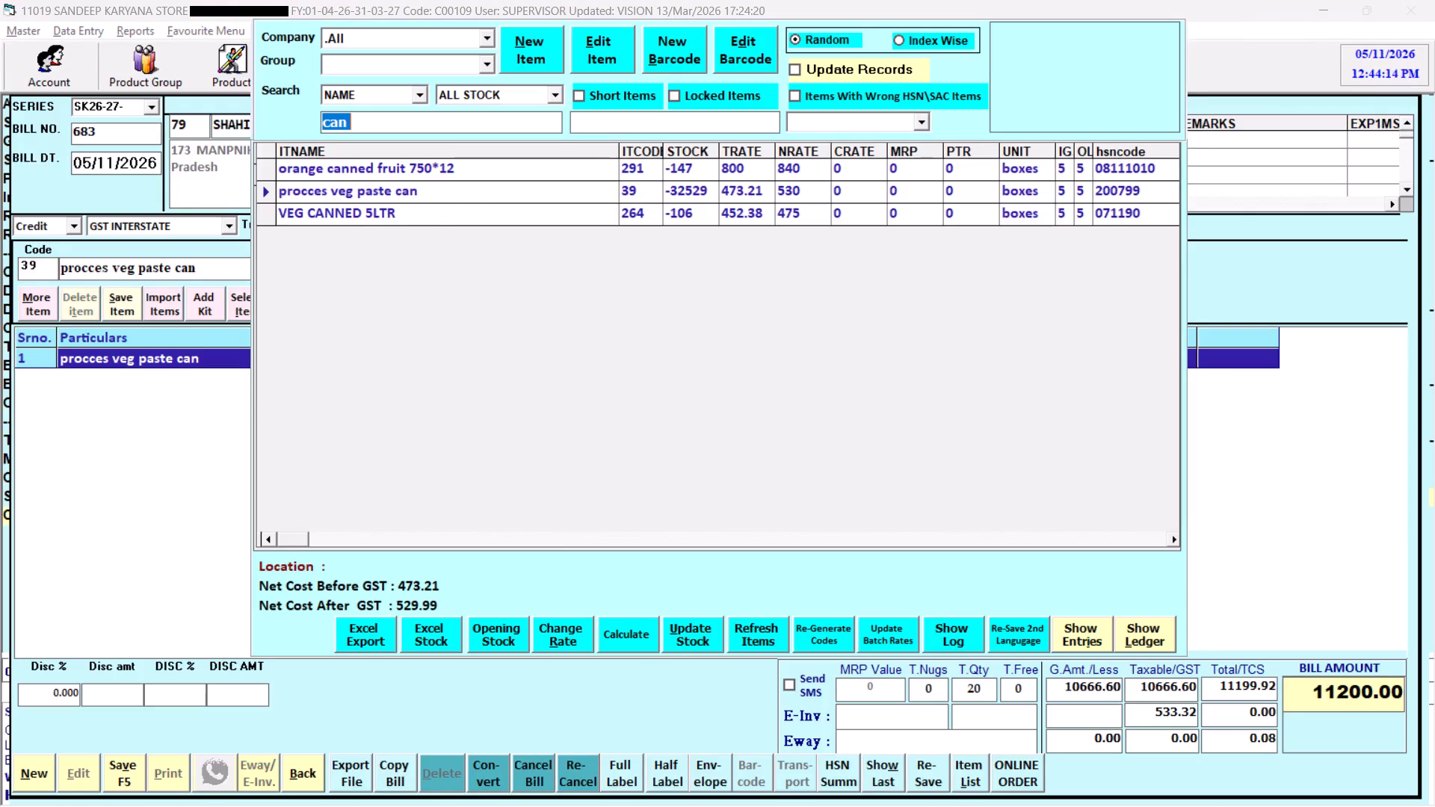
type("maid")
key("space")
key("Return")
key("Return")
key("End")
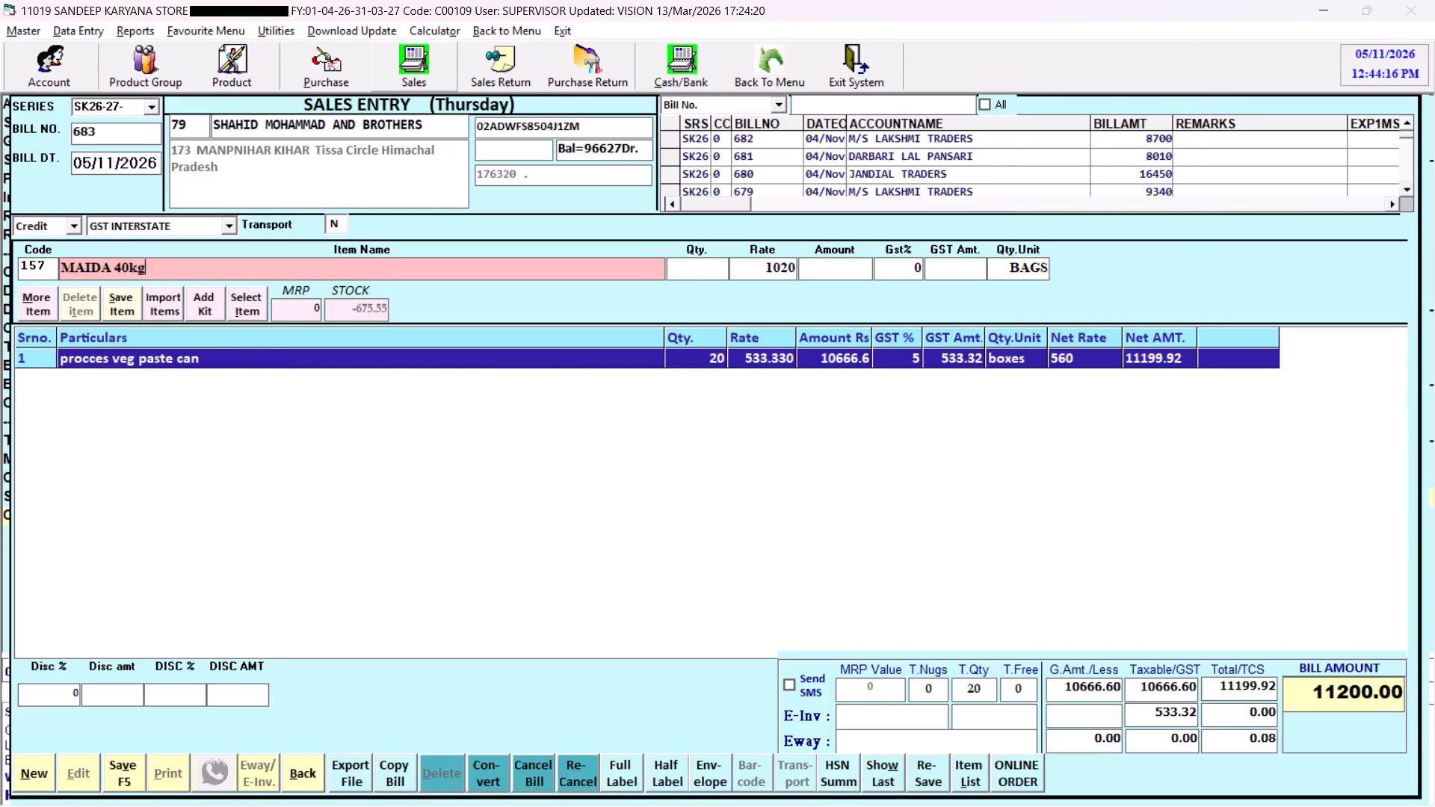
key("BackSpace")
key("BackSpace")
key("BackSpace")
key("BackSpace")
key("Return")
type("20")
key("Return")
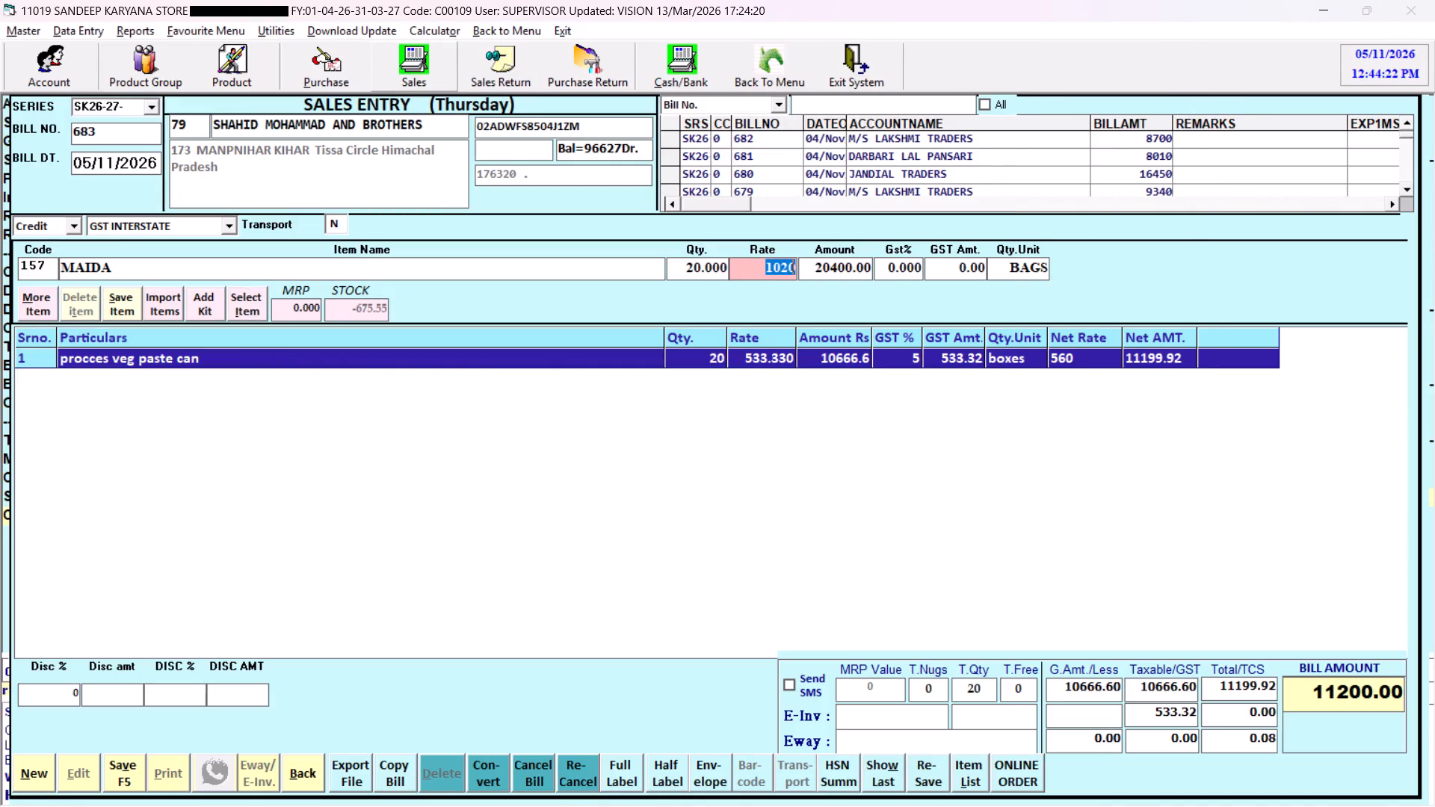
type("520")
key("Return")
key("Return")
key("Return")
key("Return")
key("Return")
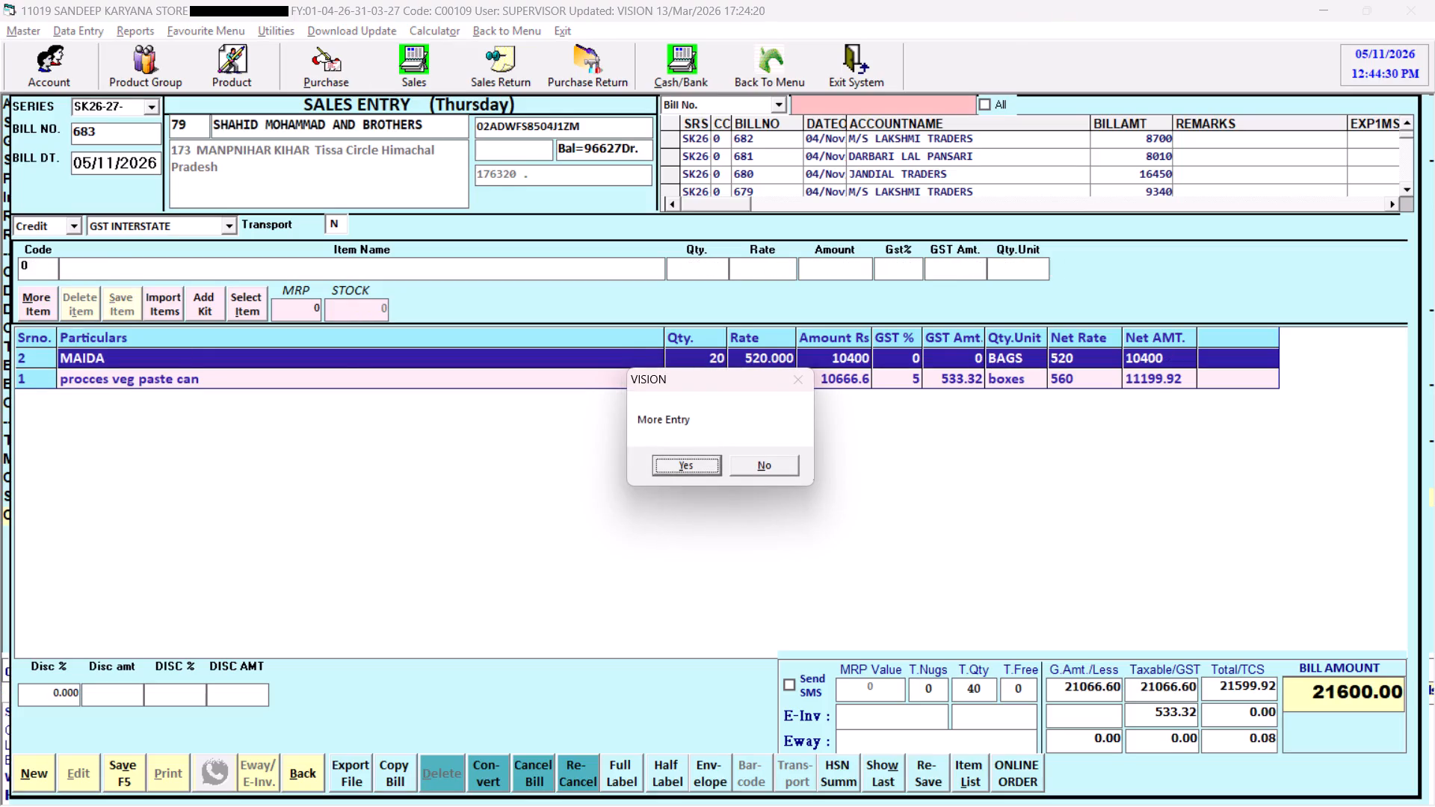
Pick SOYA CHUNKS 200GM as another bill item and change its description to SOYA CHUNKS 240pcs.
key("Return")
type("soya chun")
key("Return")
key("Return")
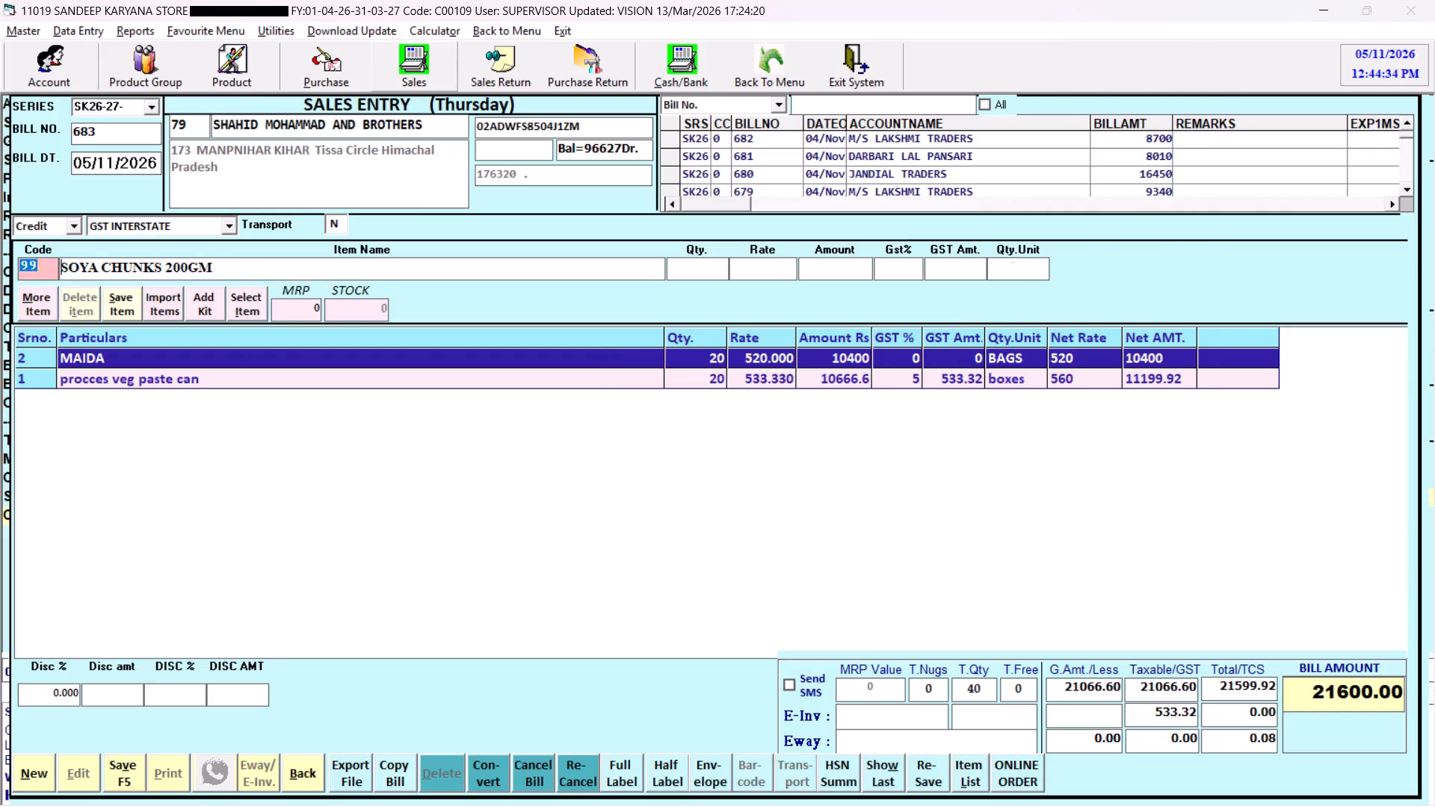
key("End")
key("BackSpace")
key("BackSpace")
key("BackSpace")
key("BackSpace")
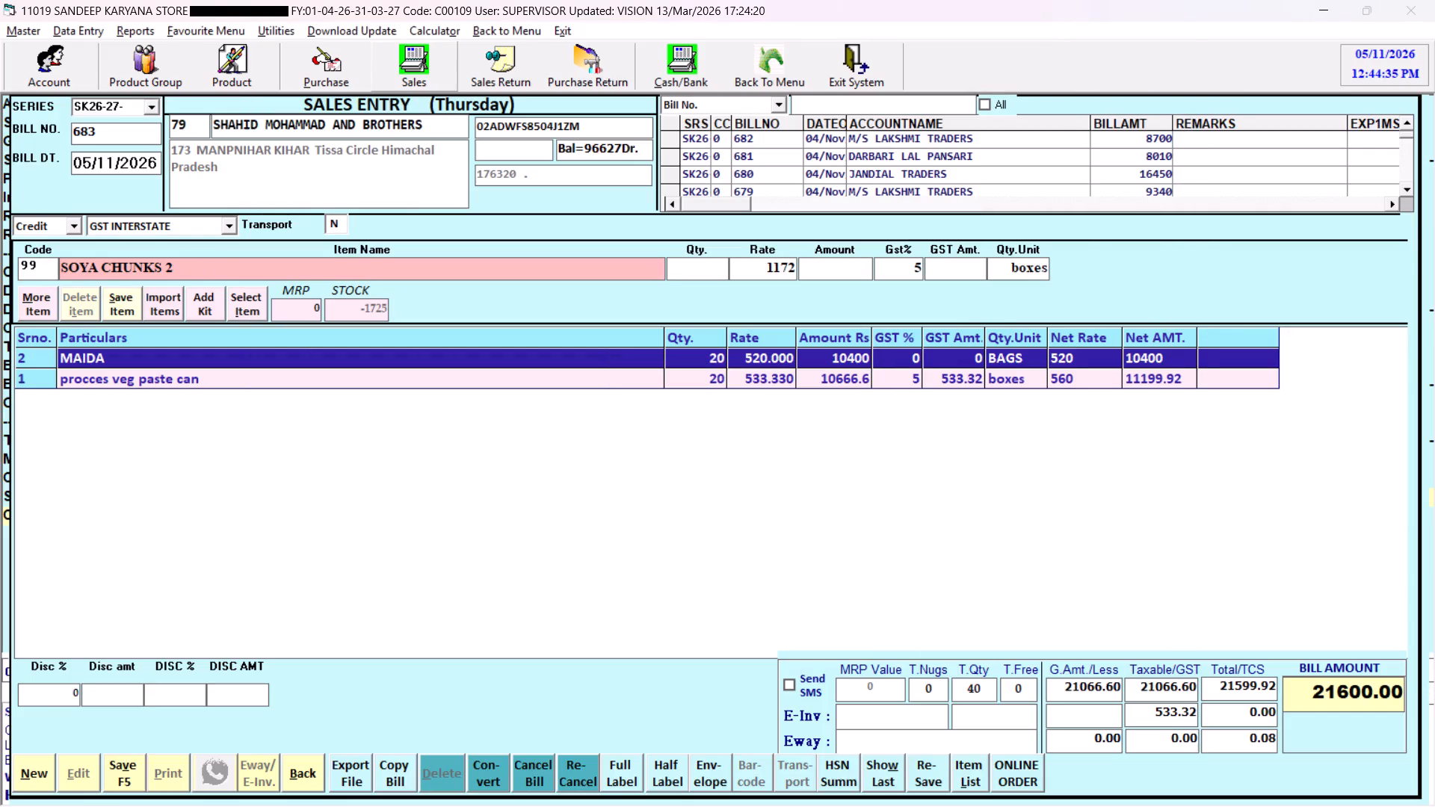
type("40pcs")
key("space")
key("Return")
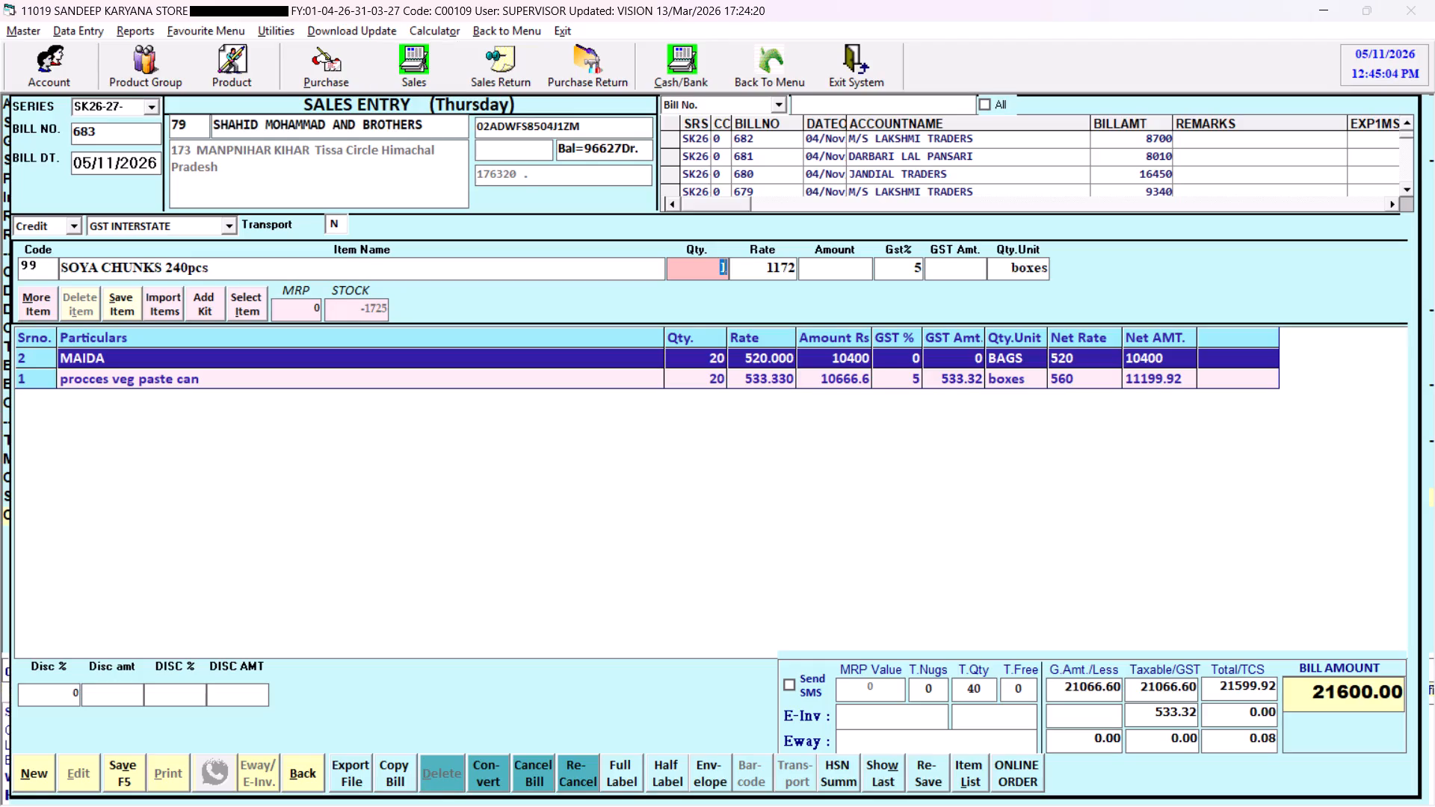
key("alt+n")
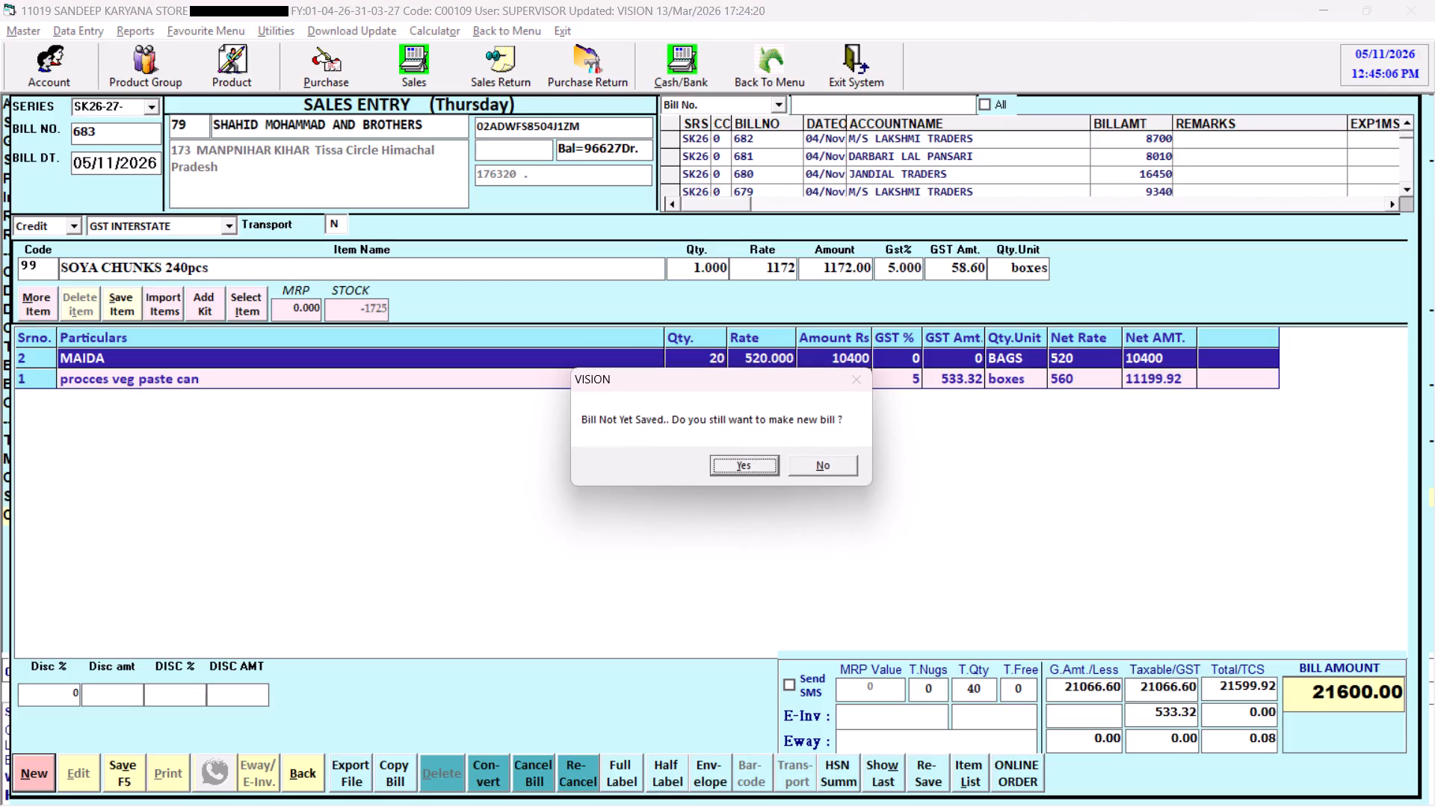
key("Return")
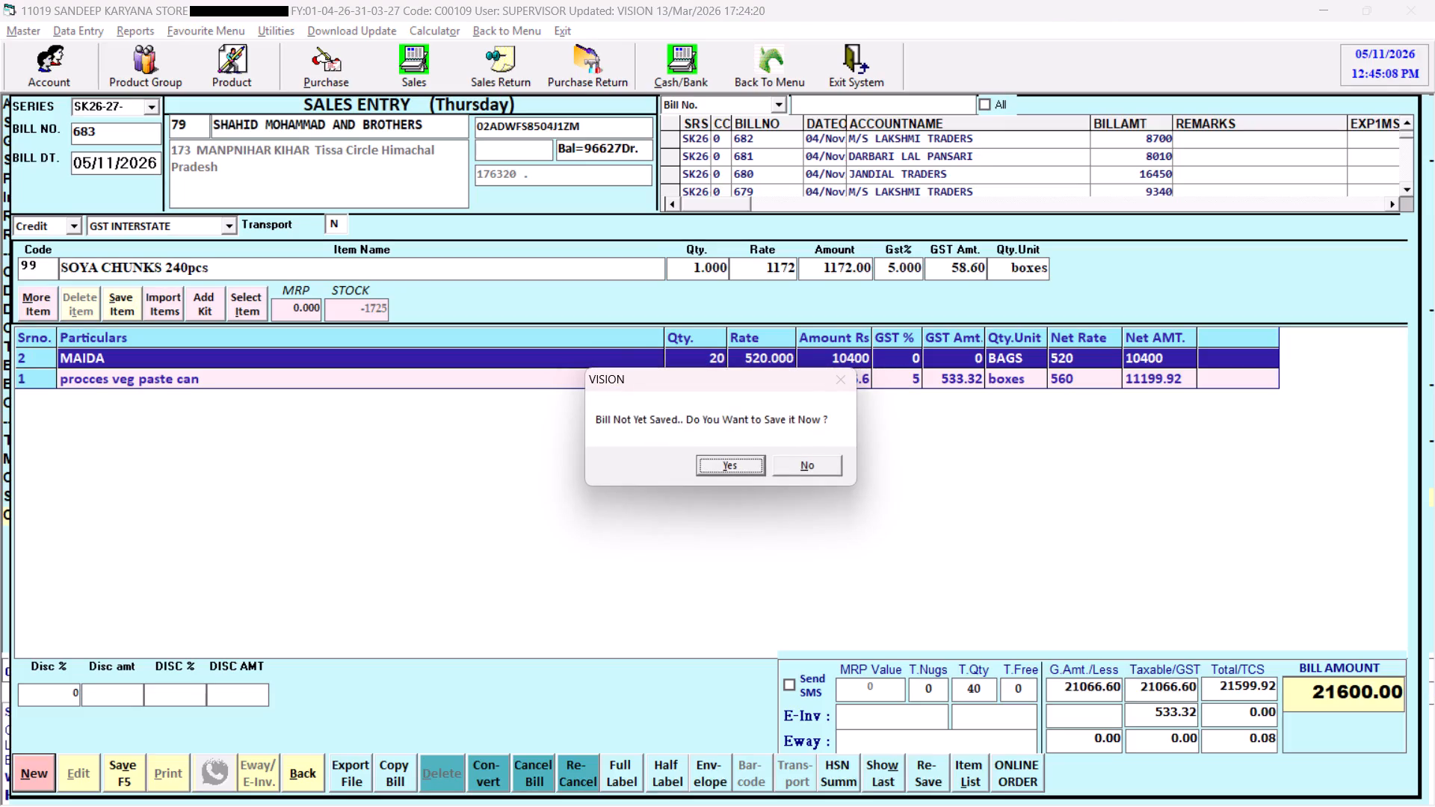
key("Right")
key("Return")
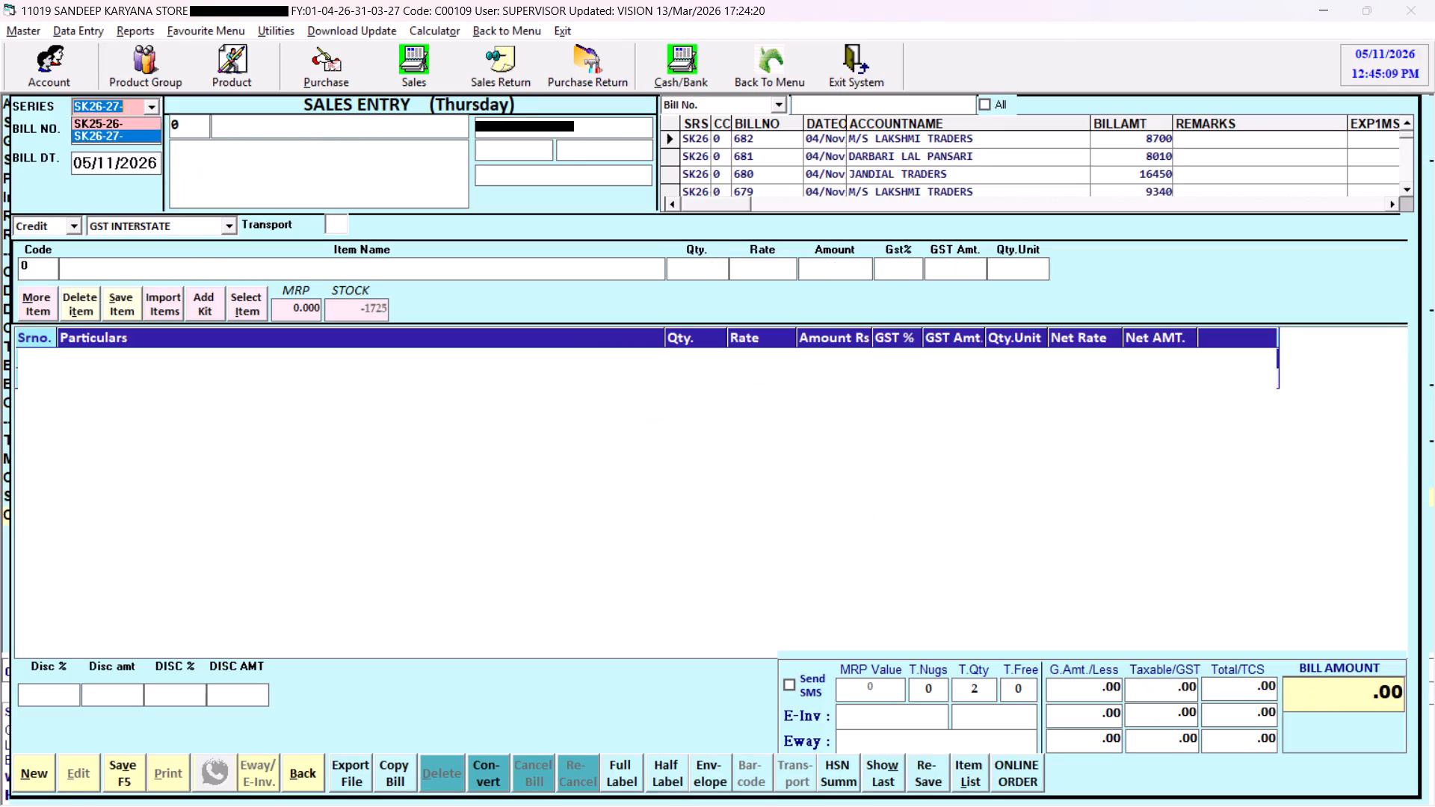
key("Return")
key("Return")
key("Return")
key("Return")
key("Return")
key("Return")
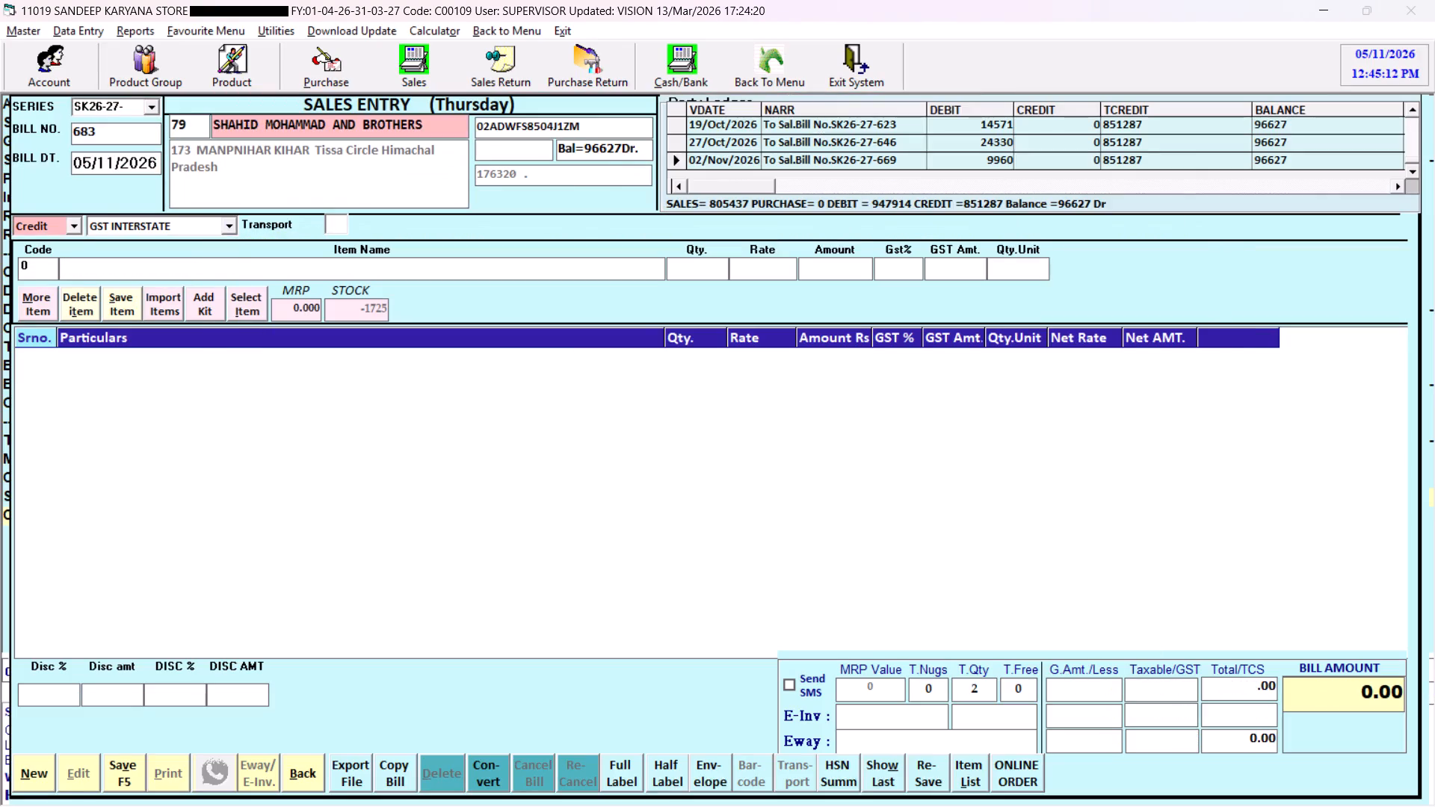
key("Return")
key("Return")
Add item Haldi with the description "Haldi 200gm 30kg", quantity 1 bag and rate 6142.85.
type("haldi")
key("space")
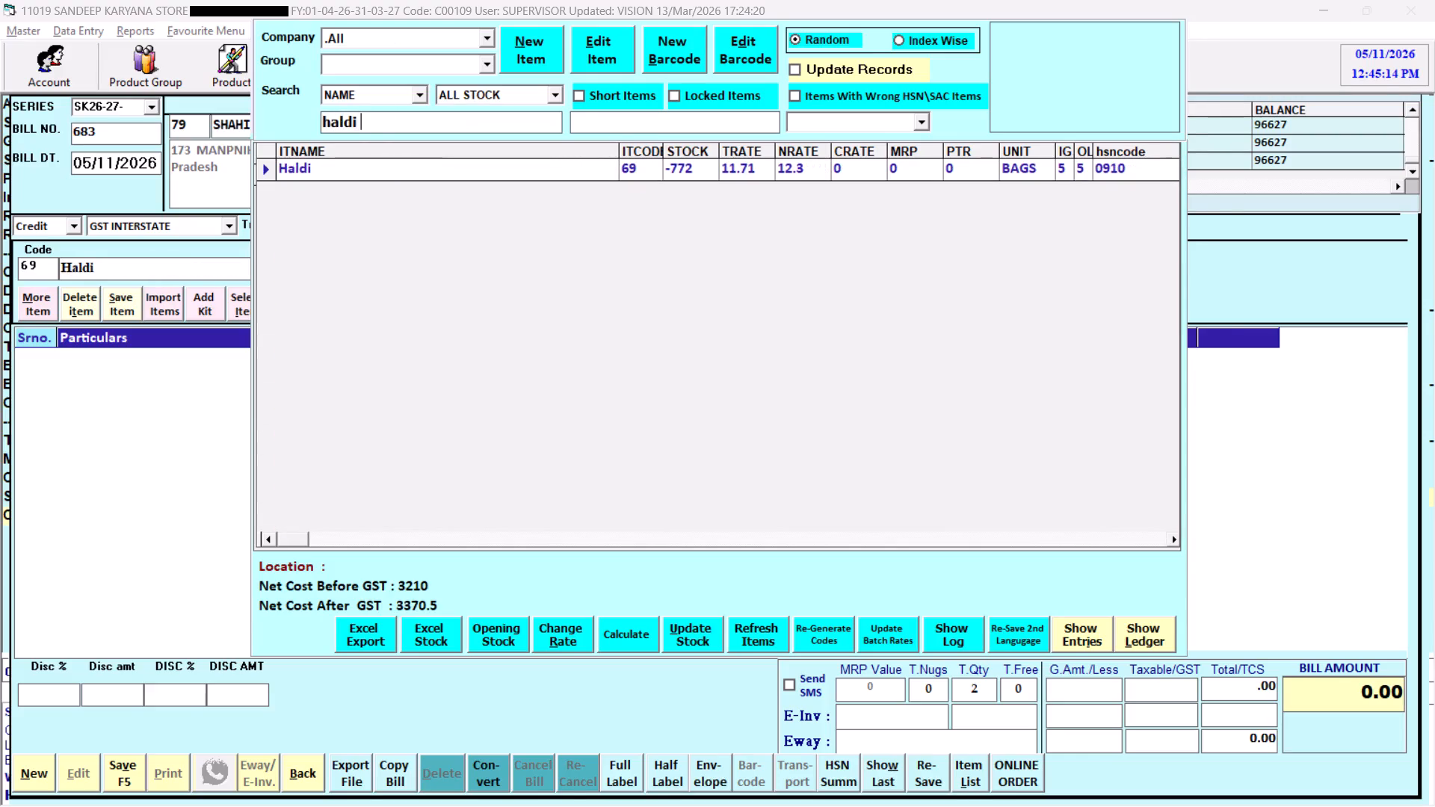
key("Return")
key("Return")
key("End")
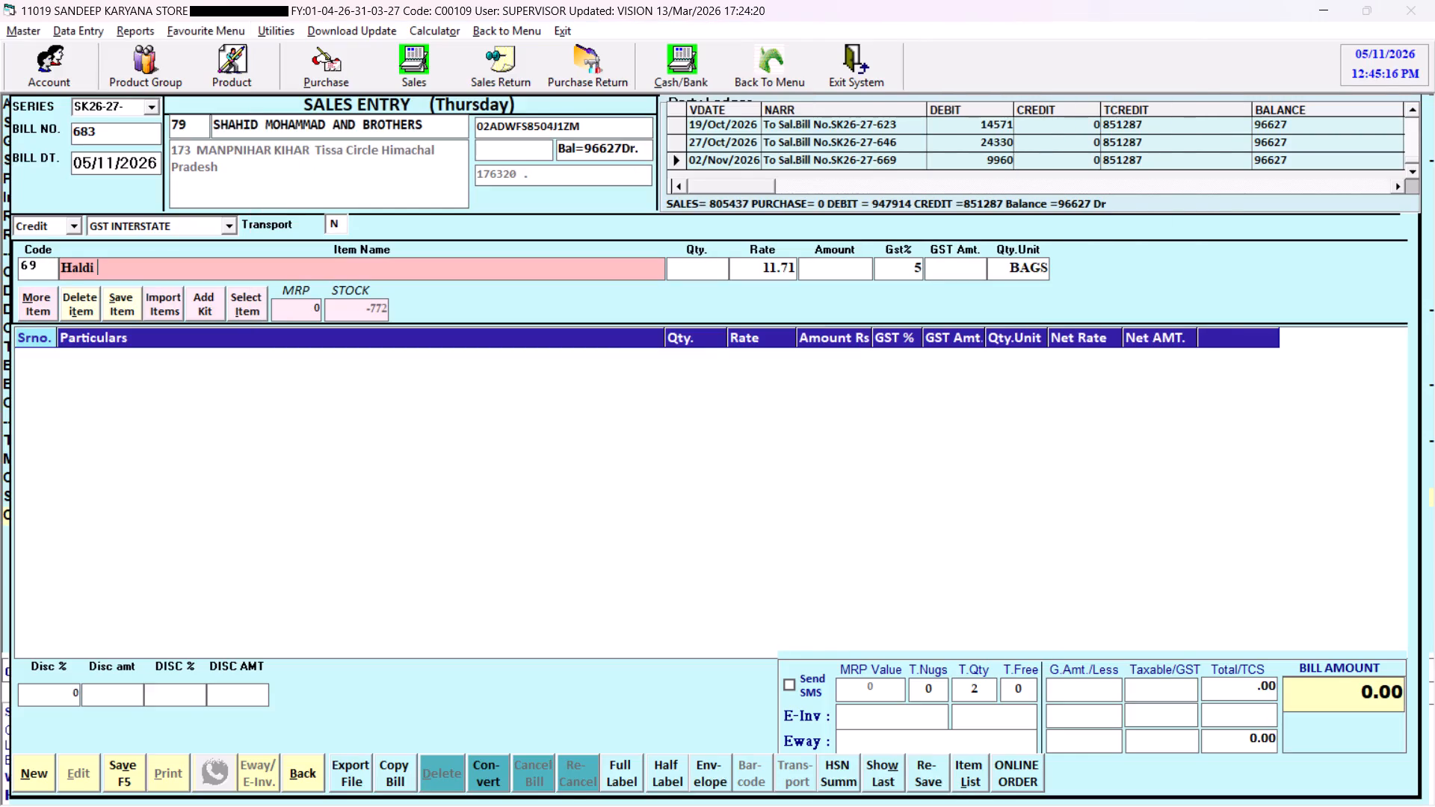
type("200gm 30kg")
key("space")
key("Return")
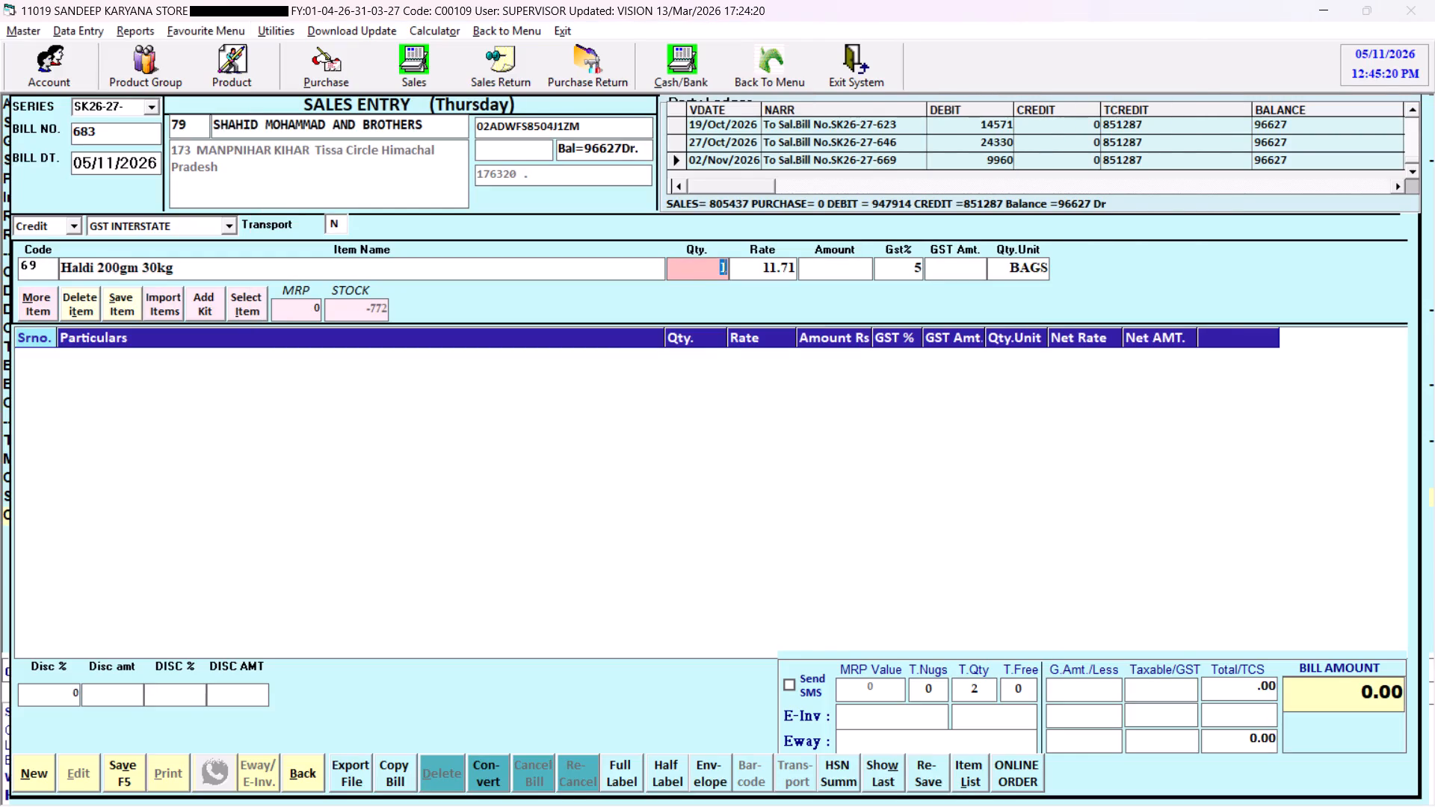
key("Return")
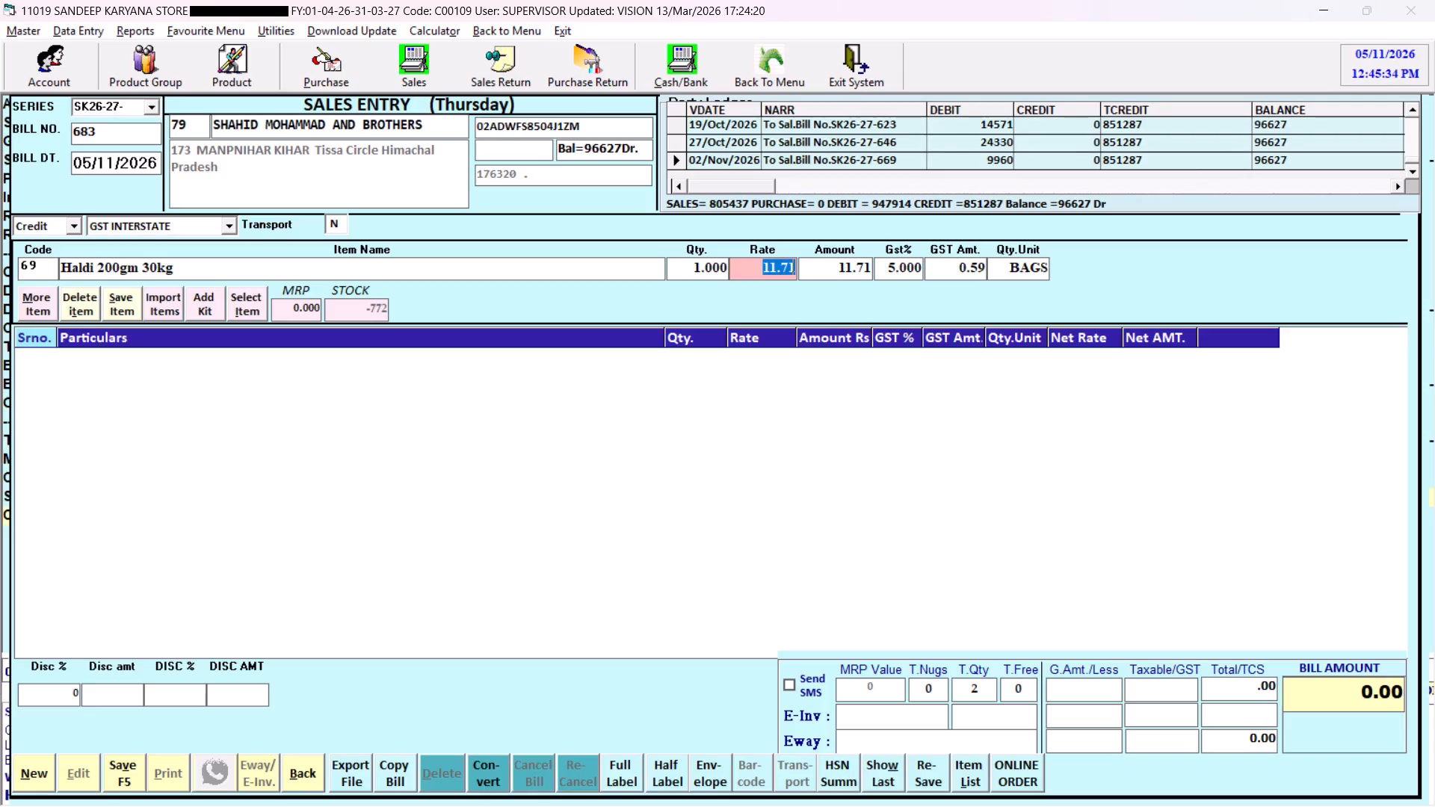
type("6142.85")
key("Return")
key("Return")
key("Return")
key("Return")
key("Return")
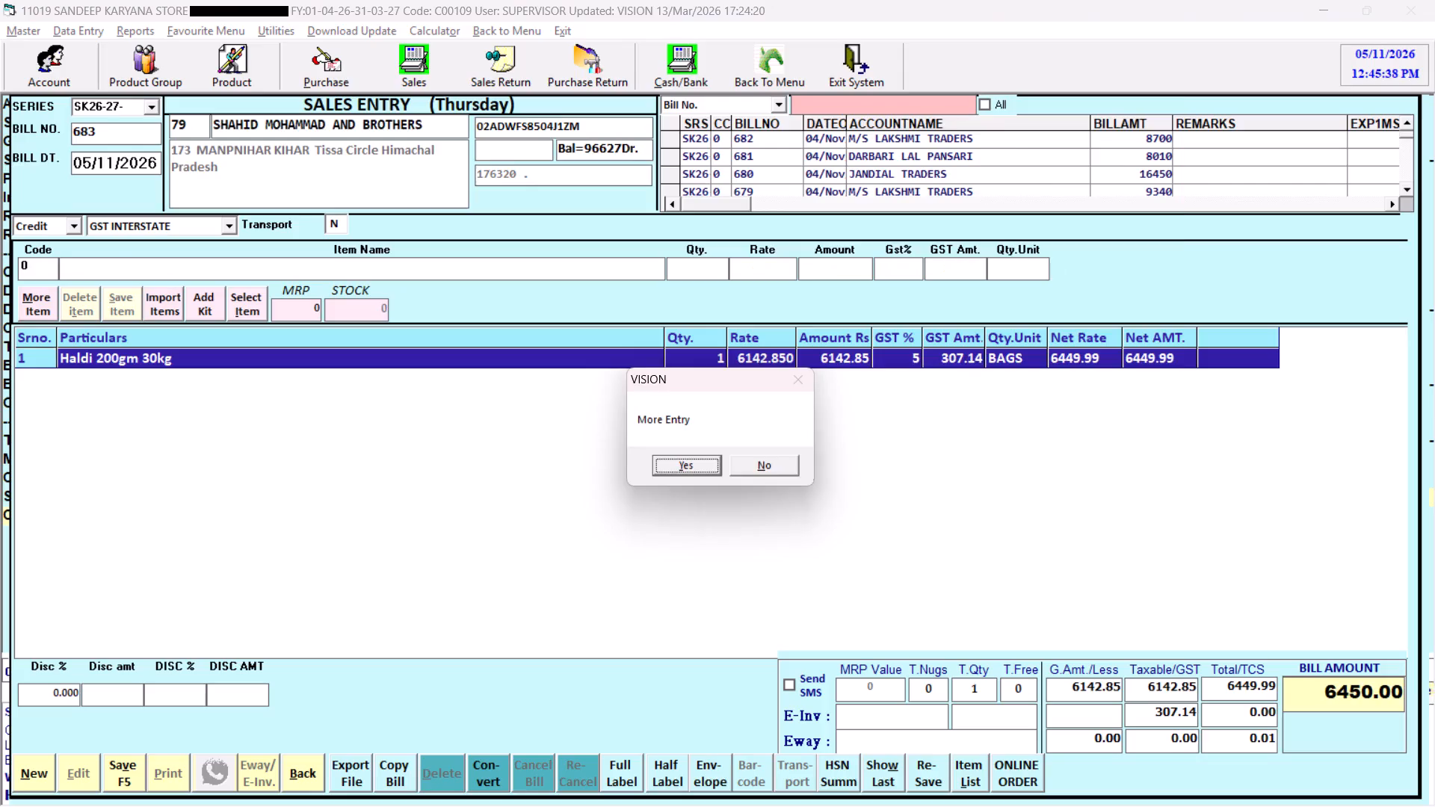
Save sales bill 683 with Haldi 200gm 30kg as its only item.
key("Return")
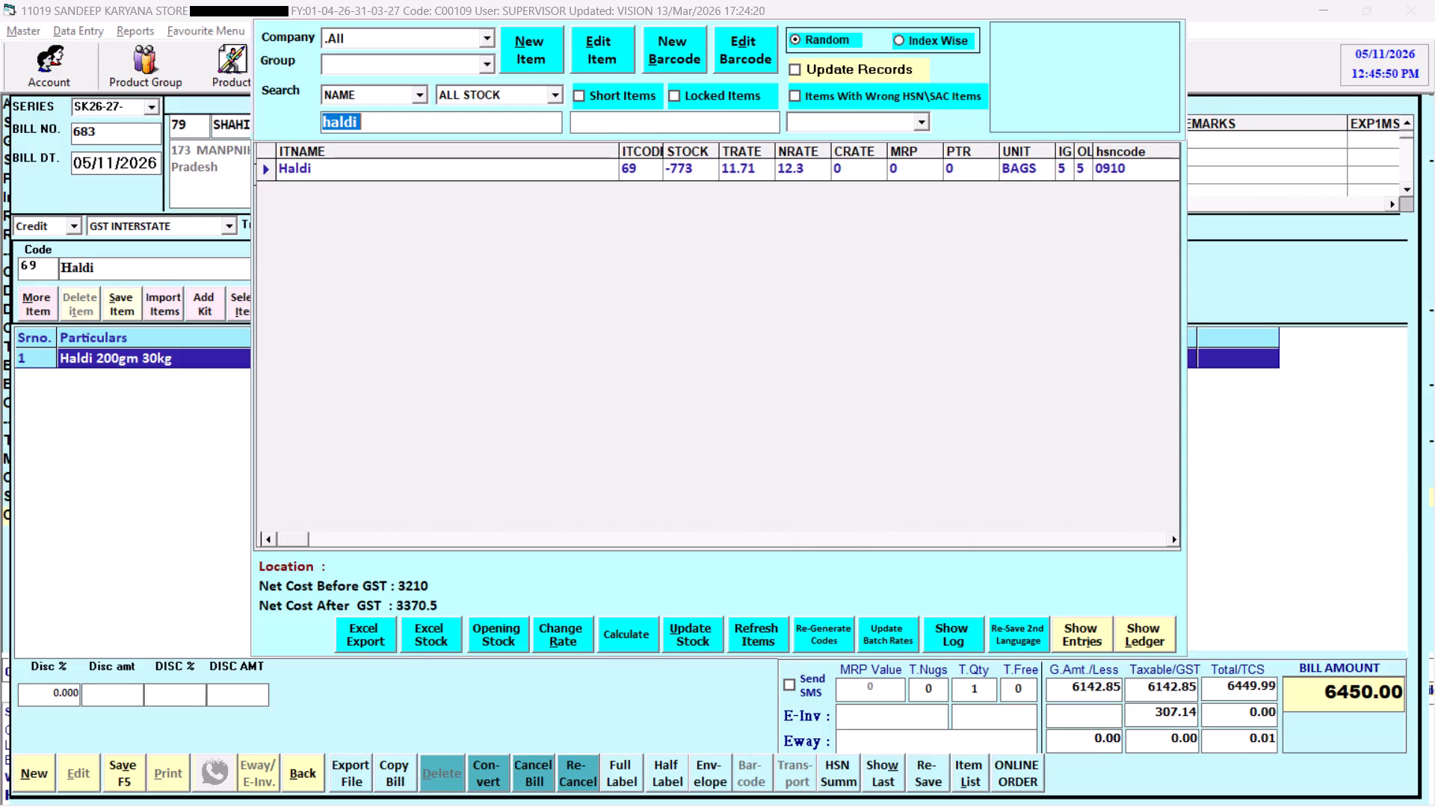
left_click(114, 585)
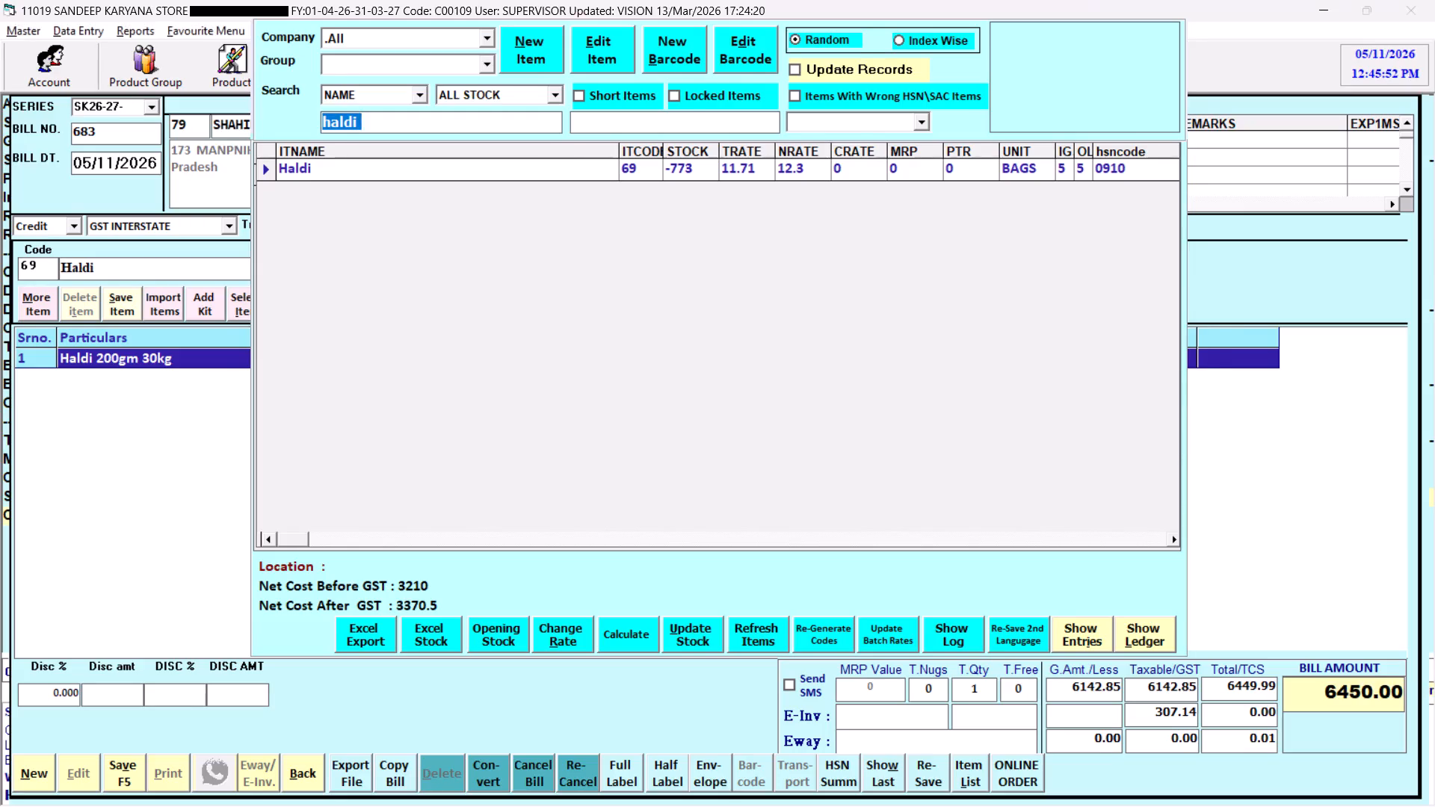
key("alt+n")
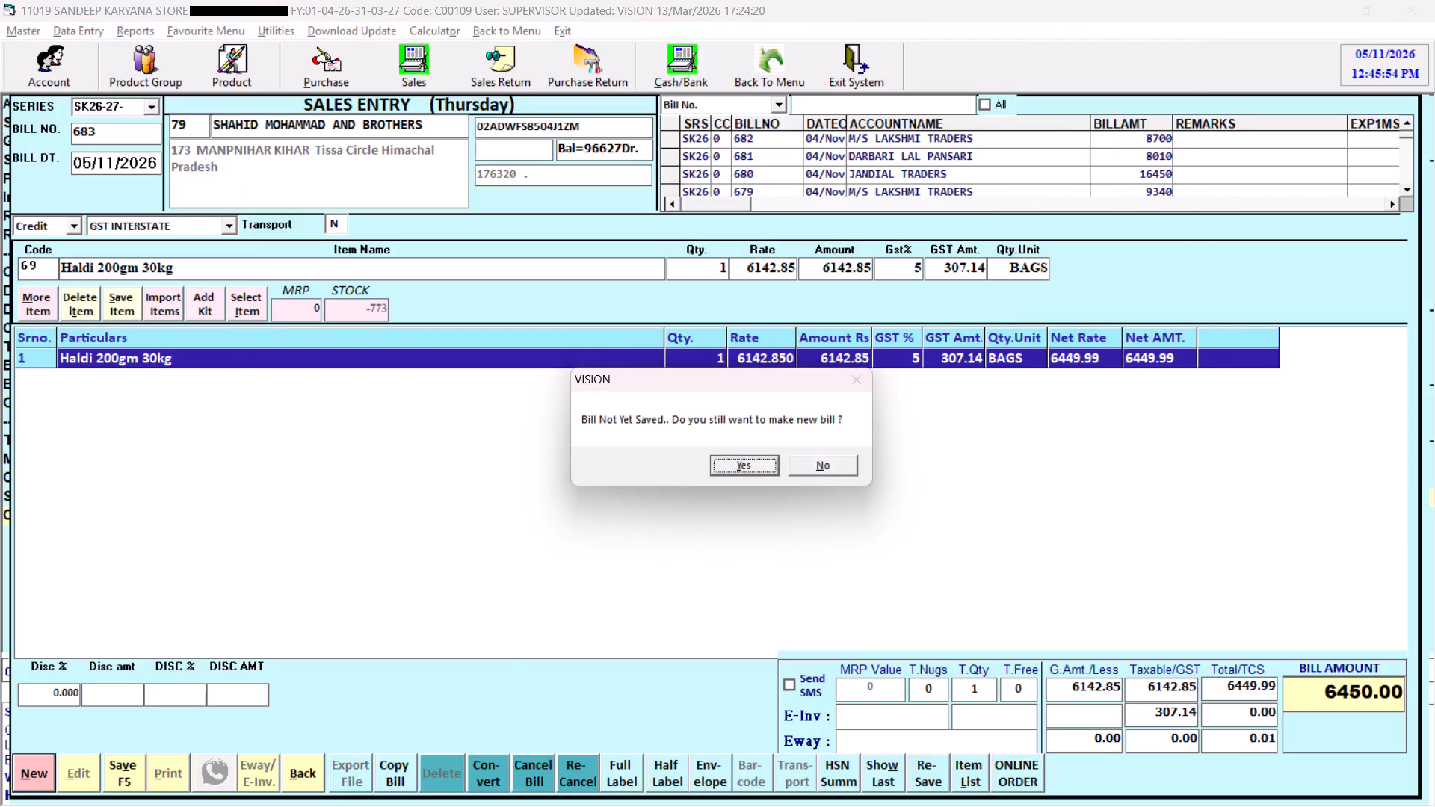
key("Right")
key("Return")
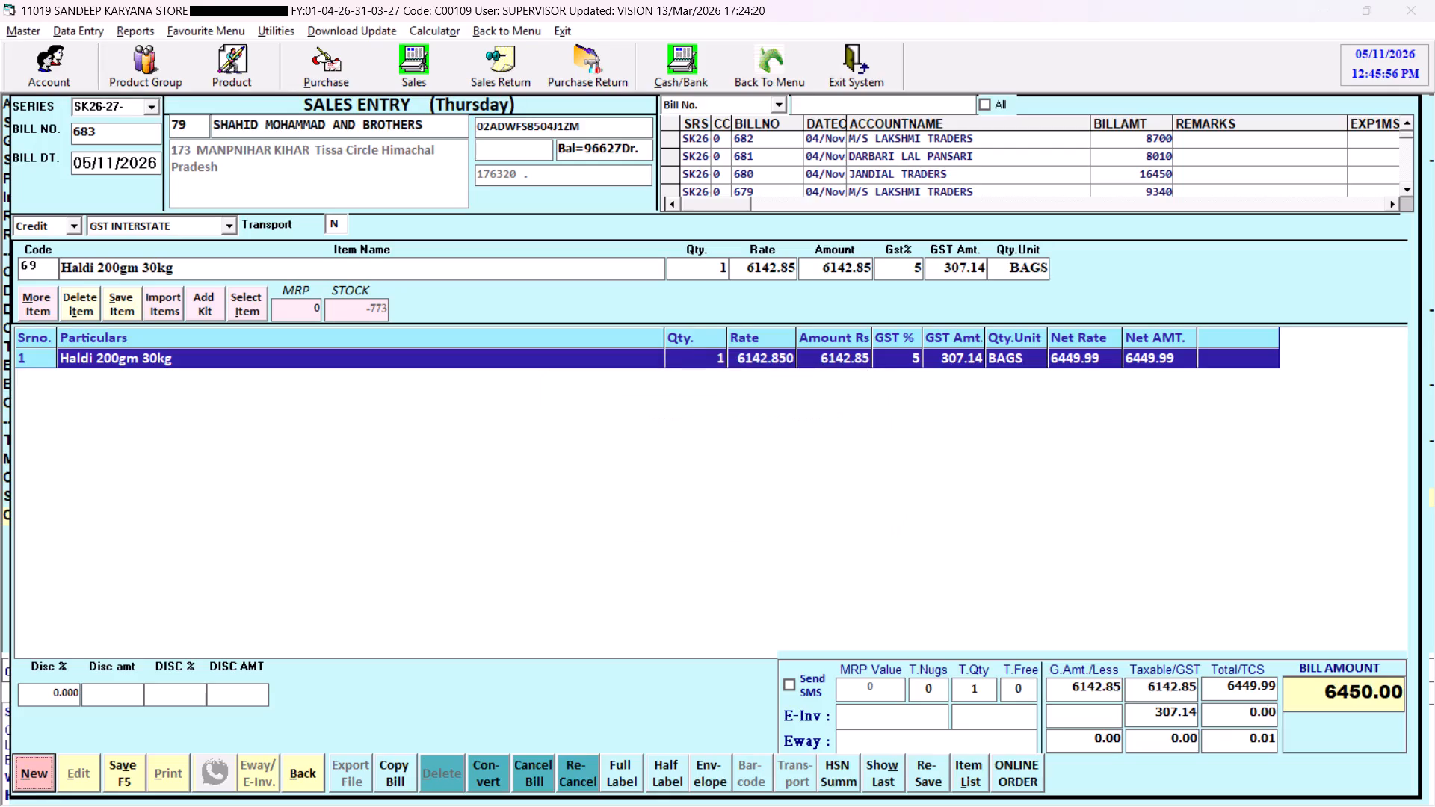
key("alt+v")
key("Return")
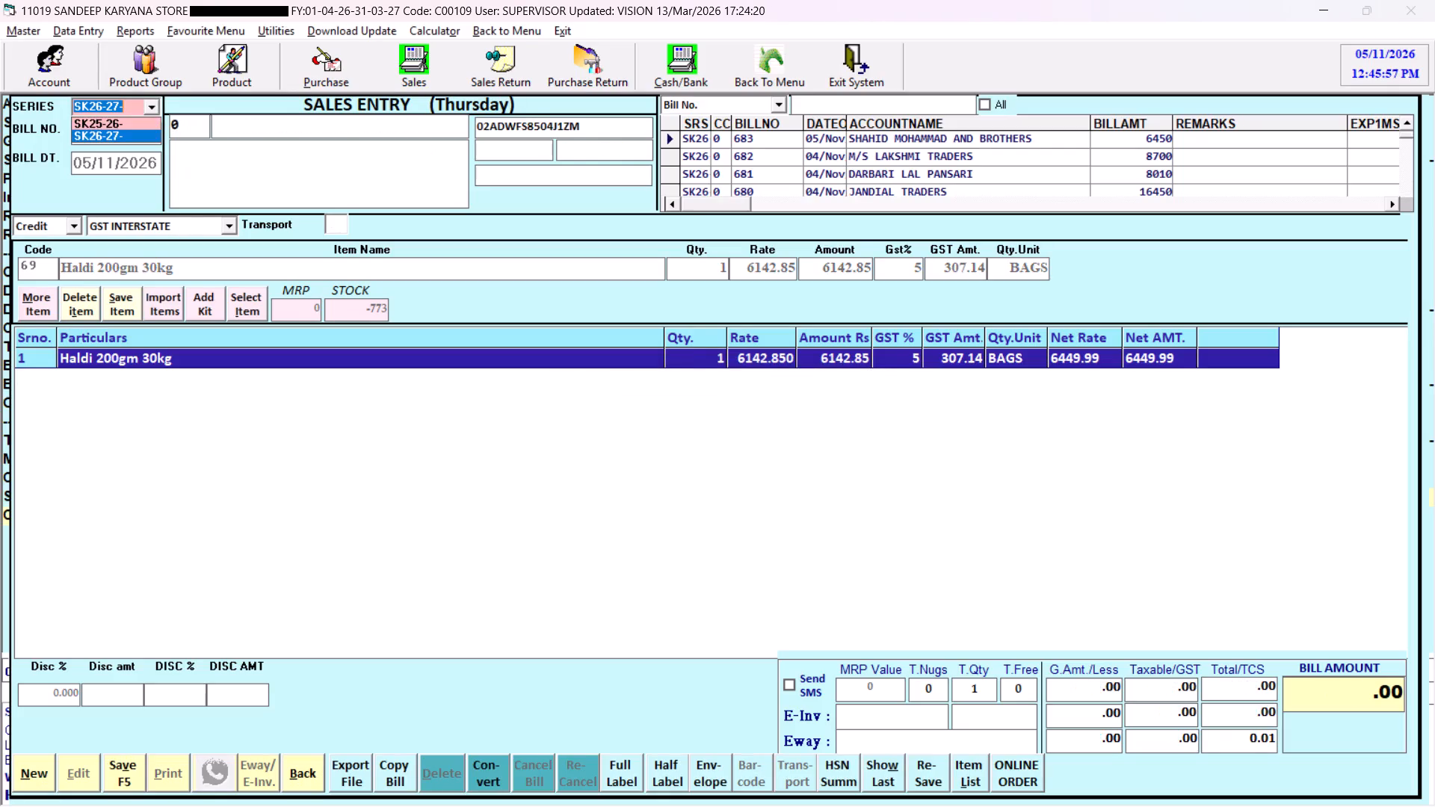
Start sales bill 684 for SHAHID MOHAMMAD AND BROTHERS as a credit GST INTERSTATE sale.
key("Return")
key("Return")
key("Return")
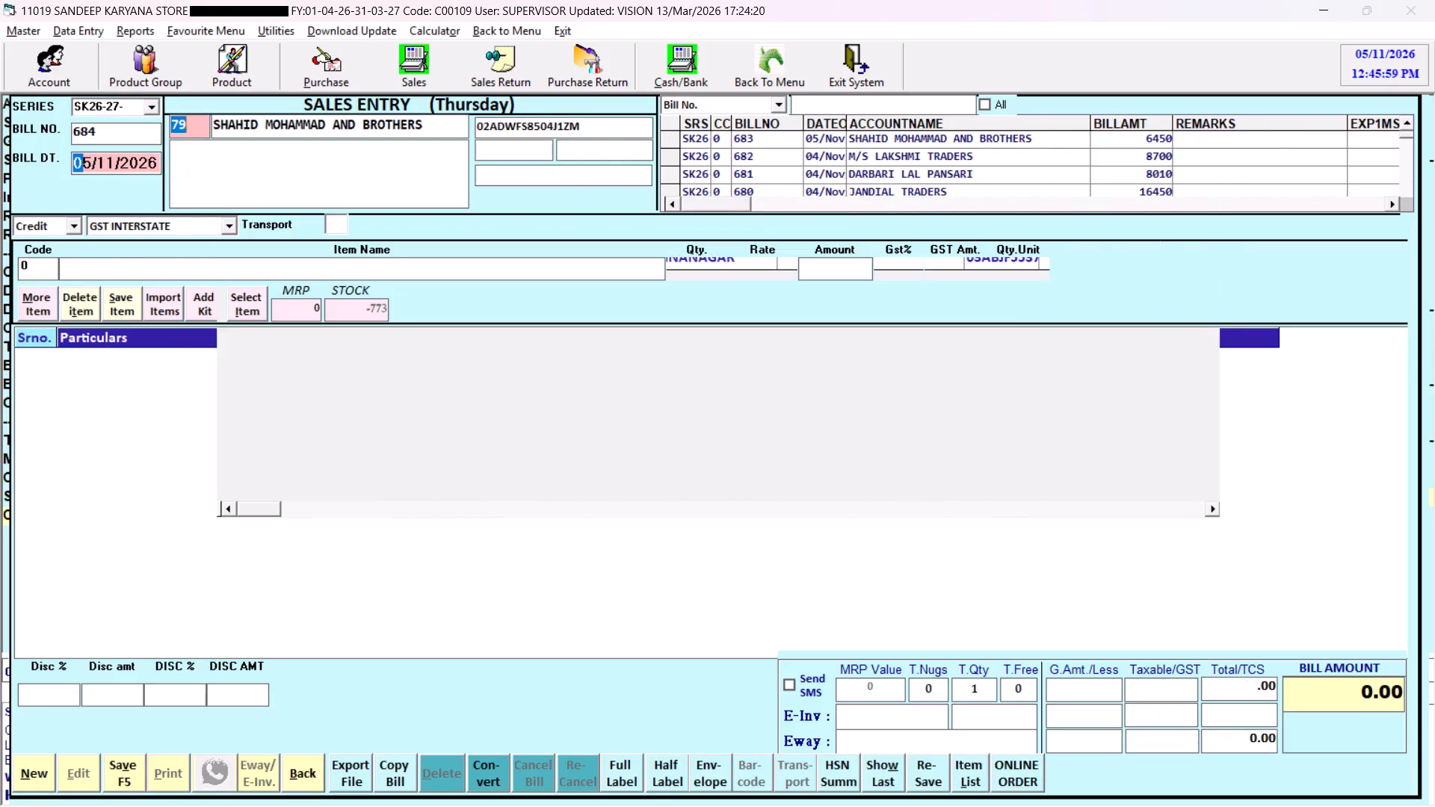
key("Return")
key("Return")
key("Return")
key("Return")
key("Return")
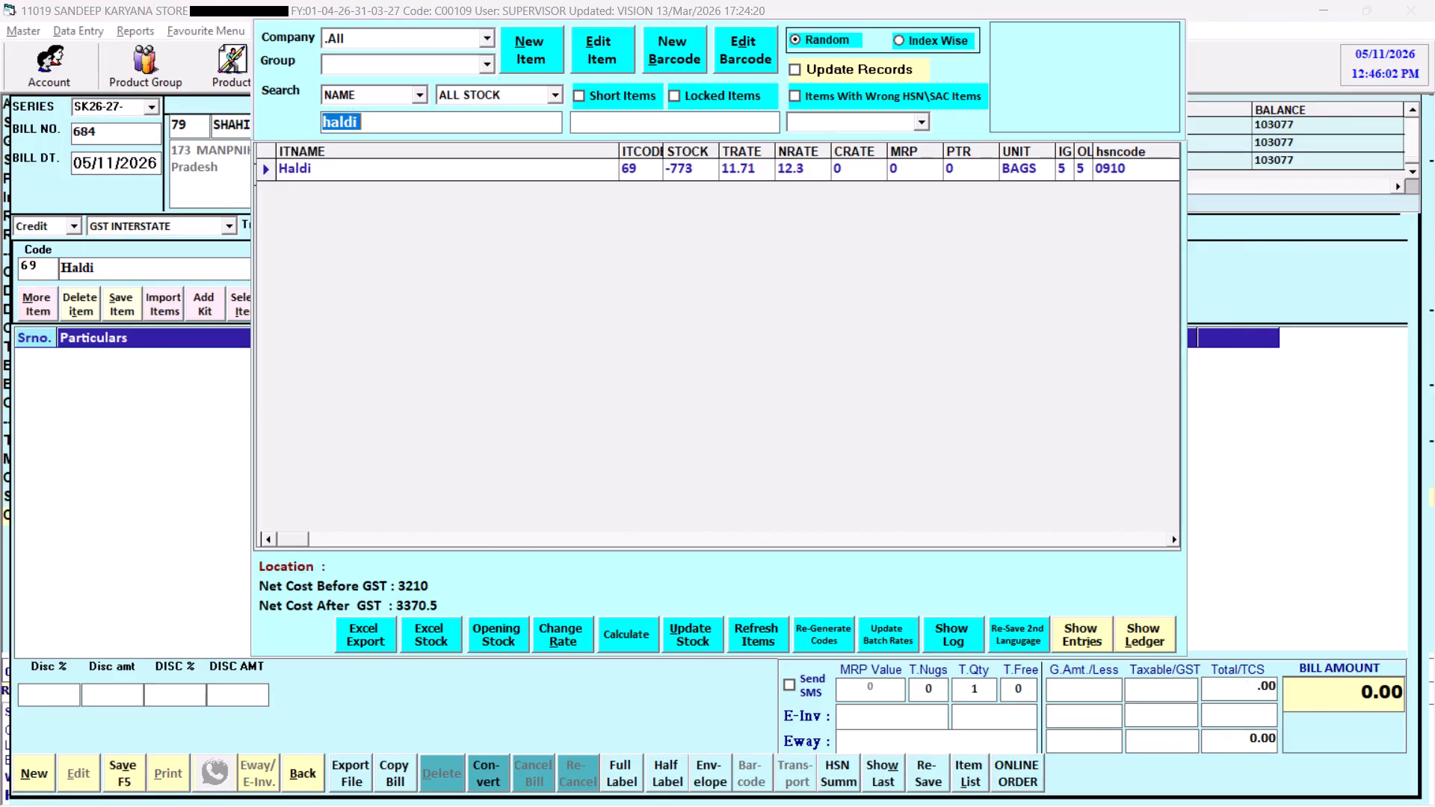
Add procces veg paste can to bill 684 with quantity 20 boxes at rate 533.33.
type("can")
key("space")
key("Down")
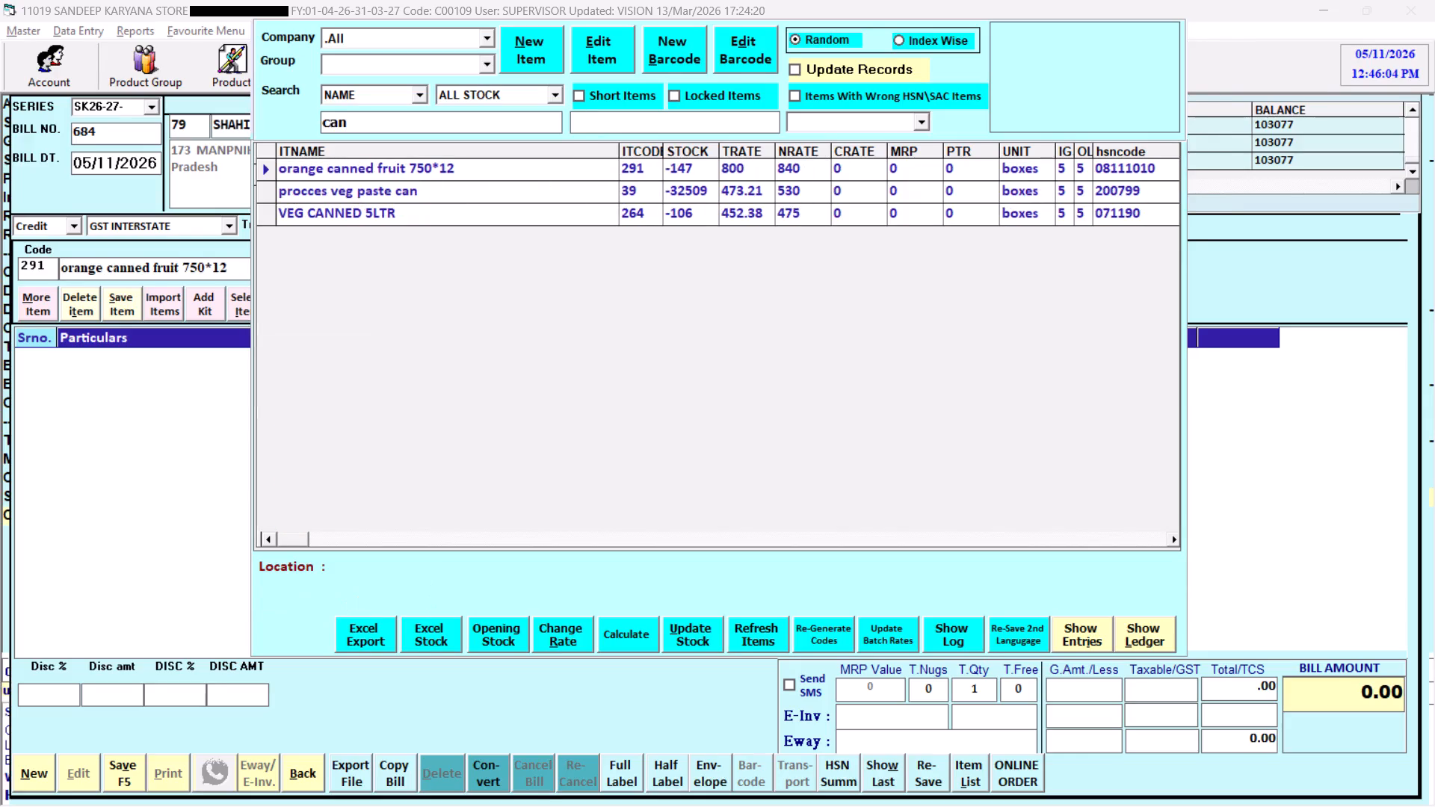
key("Down")
key("Return")
key("Return")
key("Return")
type("20")
key("Return")
type("533.33")
key("Return")
key("Return")
key("Return")
key("Return")
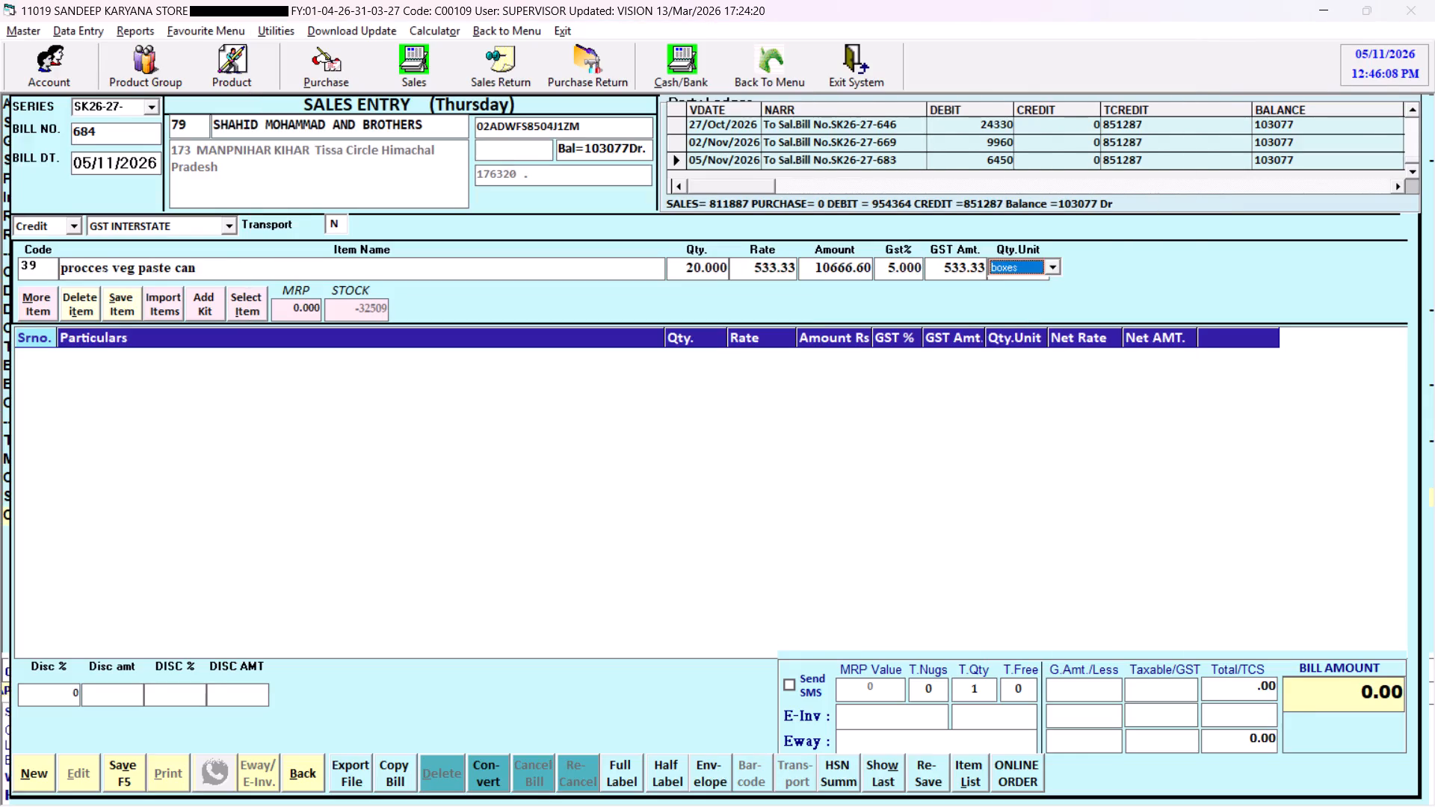
key("Return")
Add the completed procces veg paste can line to sales bill 684.
key("Return")
Search the item list for maida and choose MAIDA 40kg as the second item on bill 684.
key("comma")
key("BackSpace")
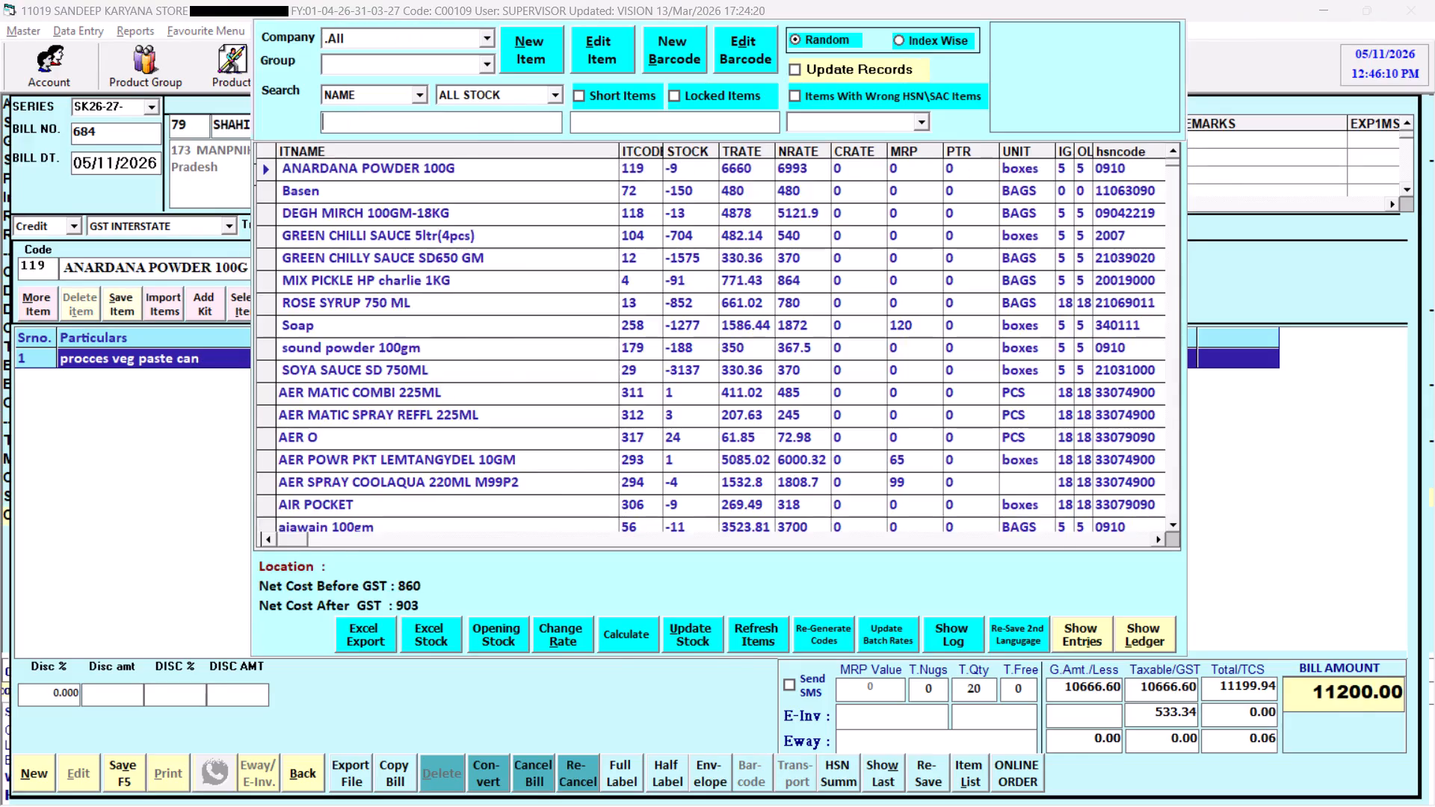
type("maida")
key("Down")
key("Down")
key("Return")
key("Return")
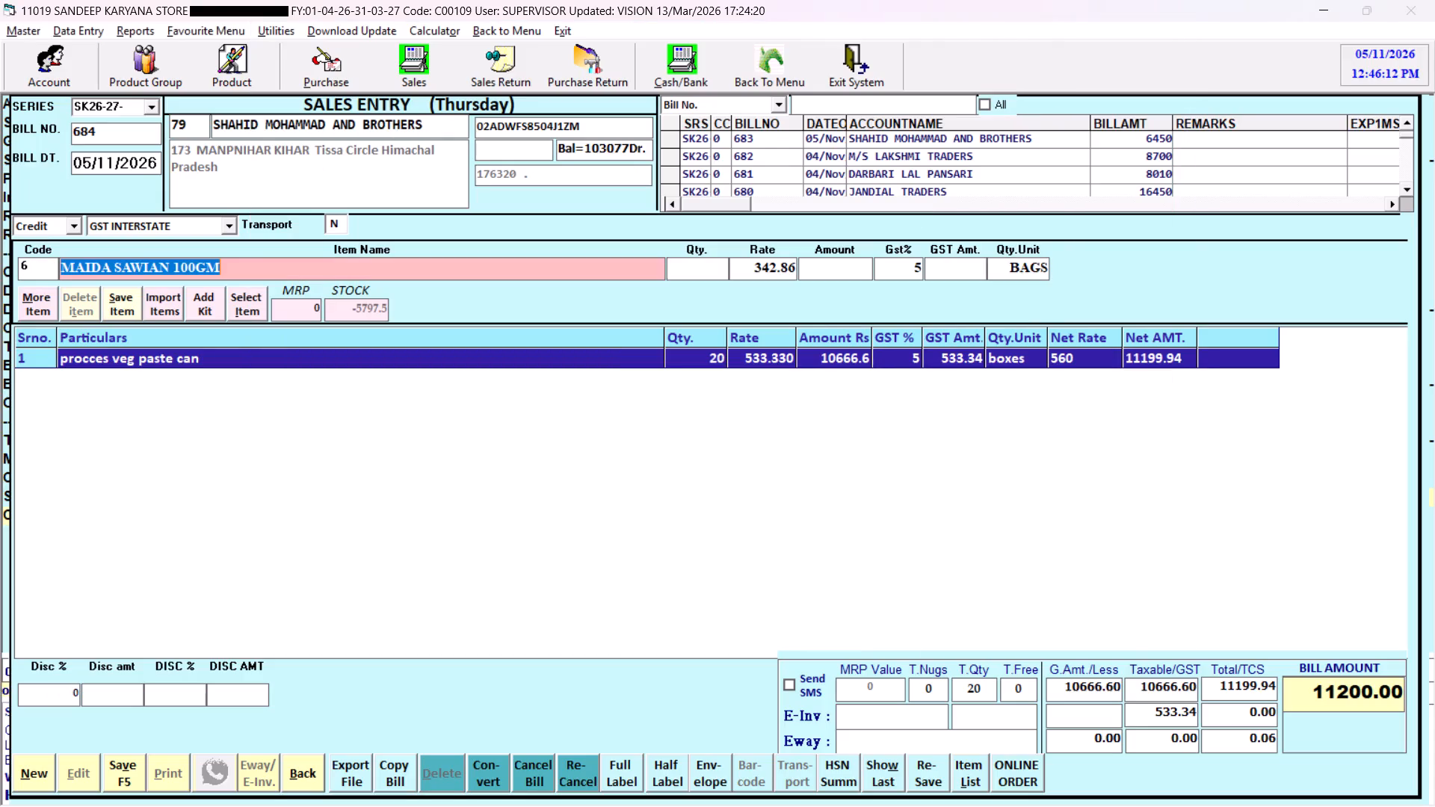
key("alt+m")
key("Return")
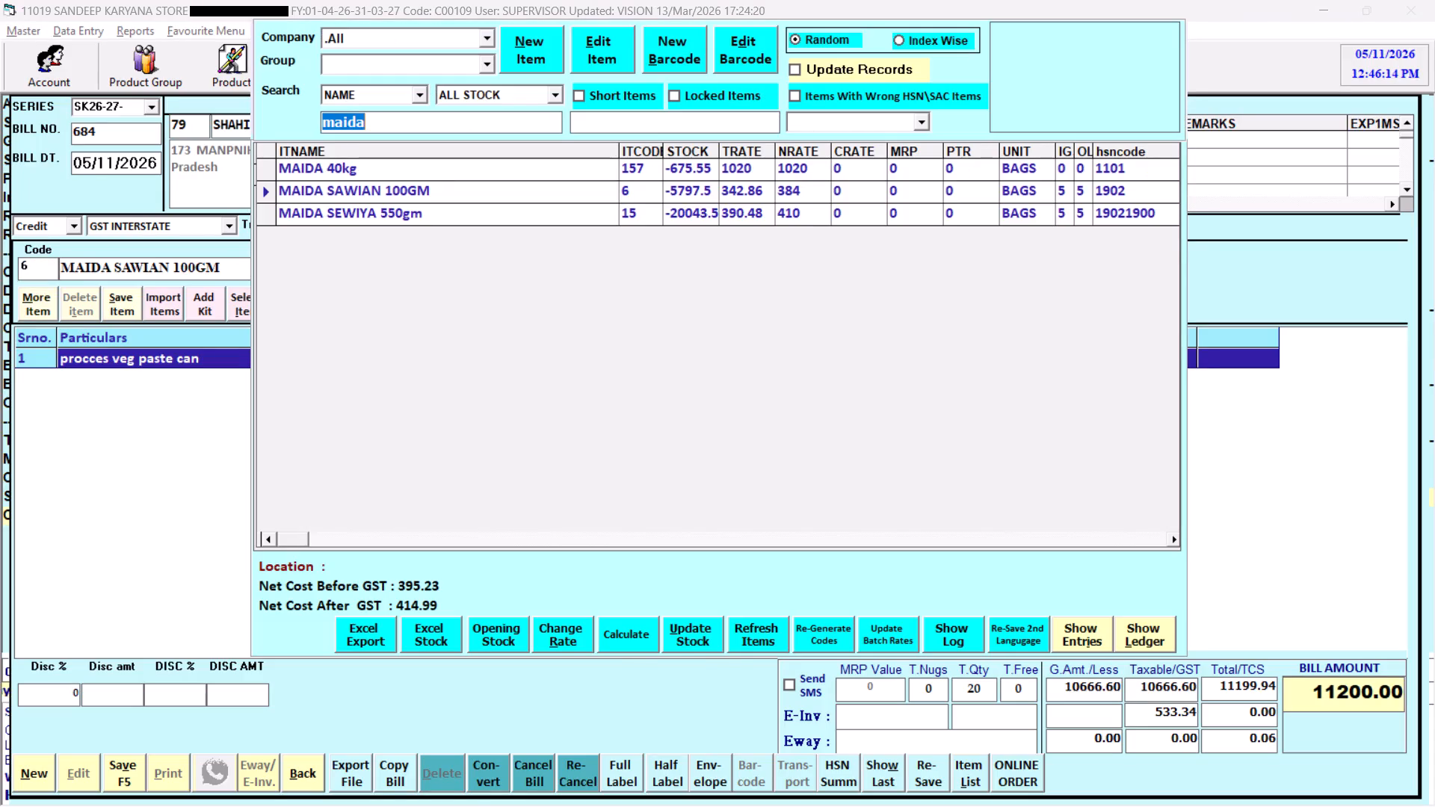
key("Down")
key("Down")
key("Up")
key("Up")
key("Up")
key("Return")
key("Return")
key("End")
key("End")
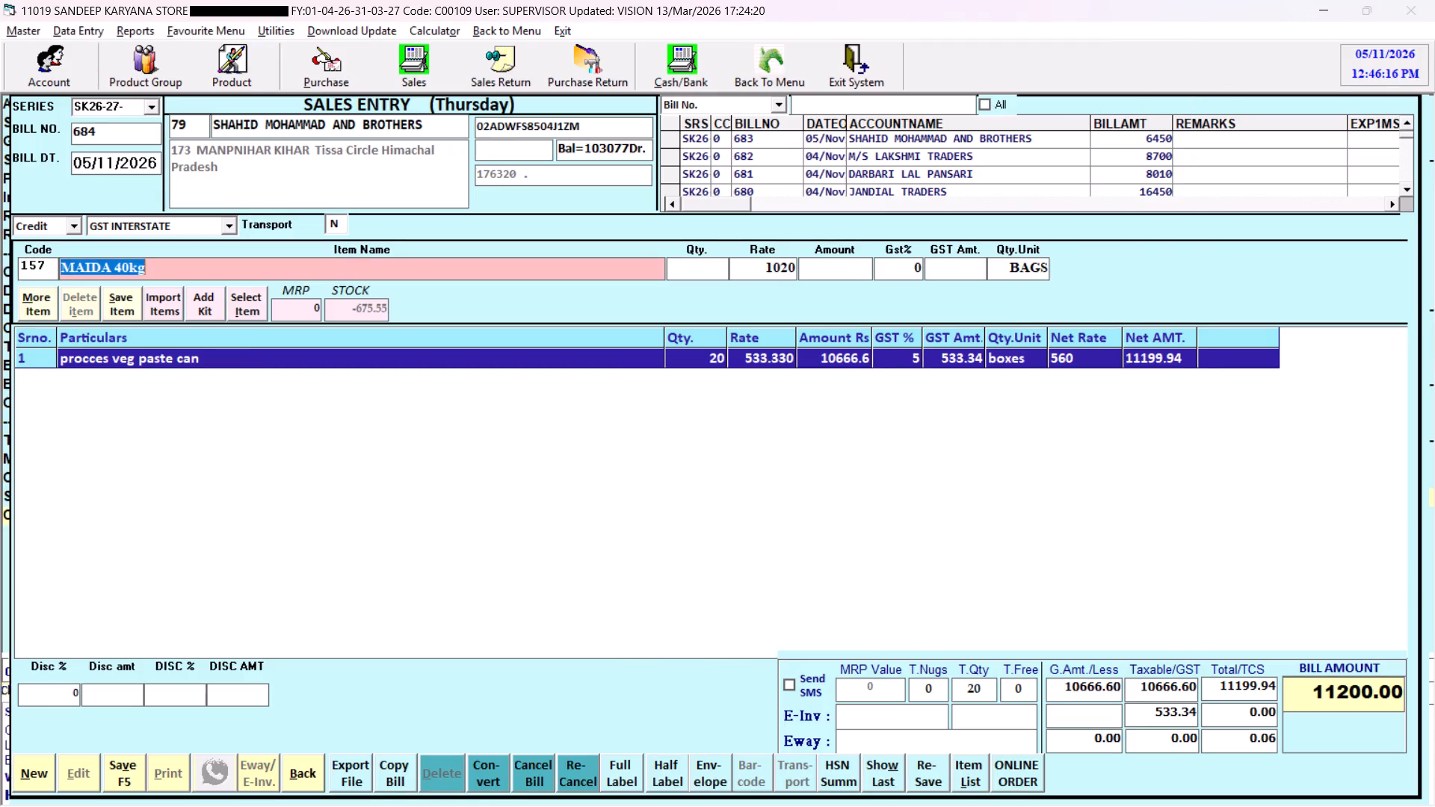
Shorten the item description to MAIDA and add the line with quantity 20 bags at rate 520.
key("BackSpace")
key("BackSpace")
key("BackSpace")
key("BackSpace")
key("Return")
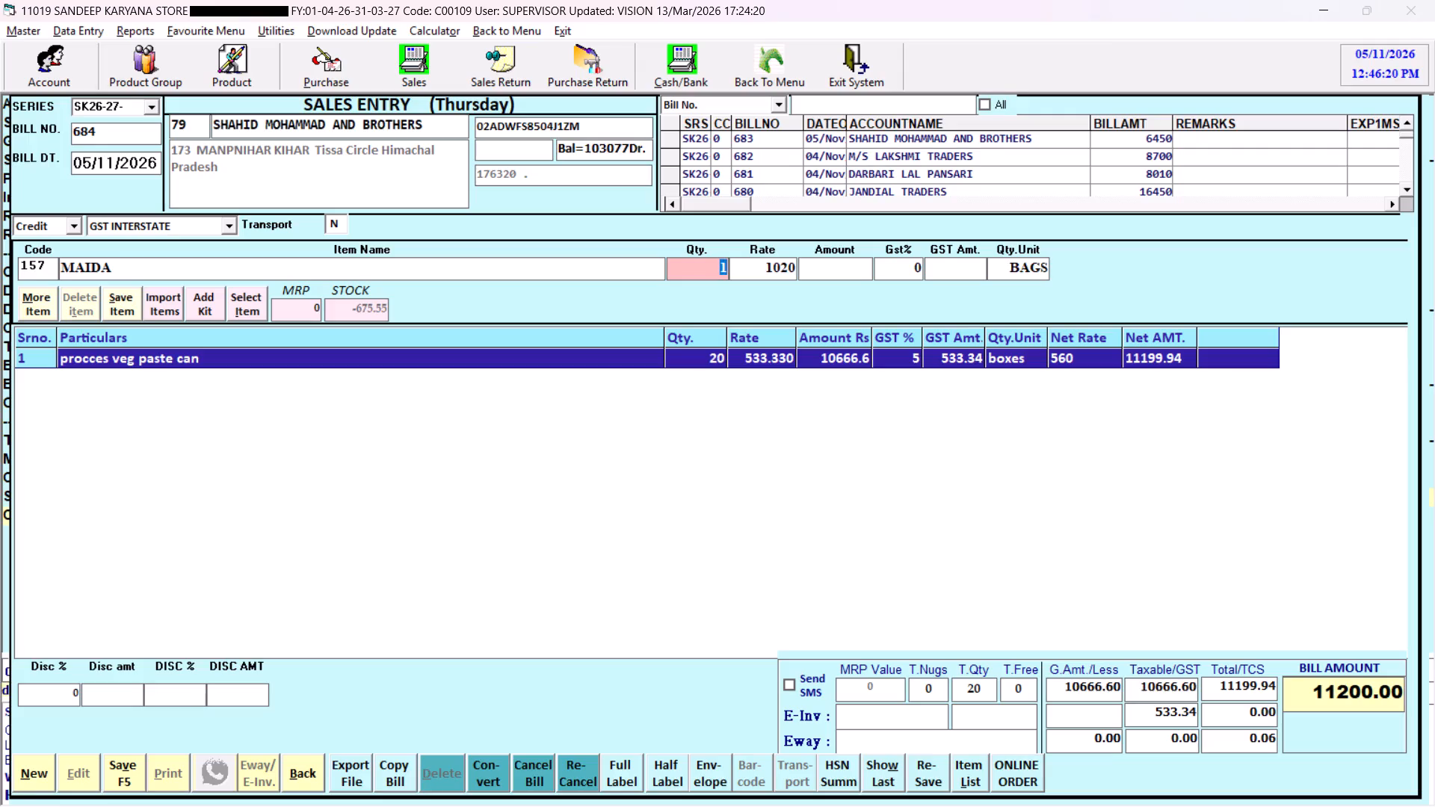
type("20")
key("Return")
type("520")
key("Return")
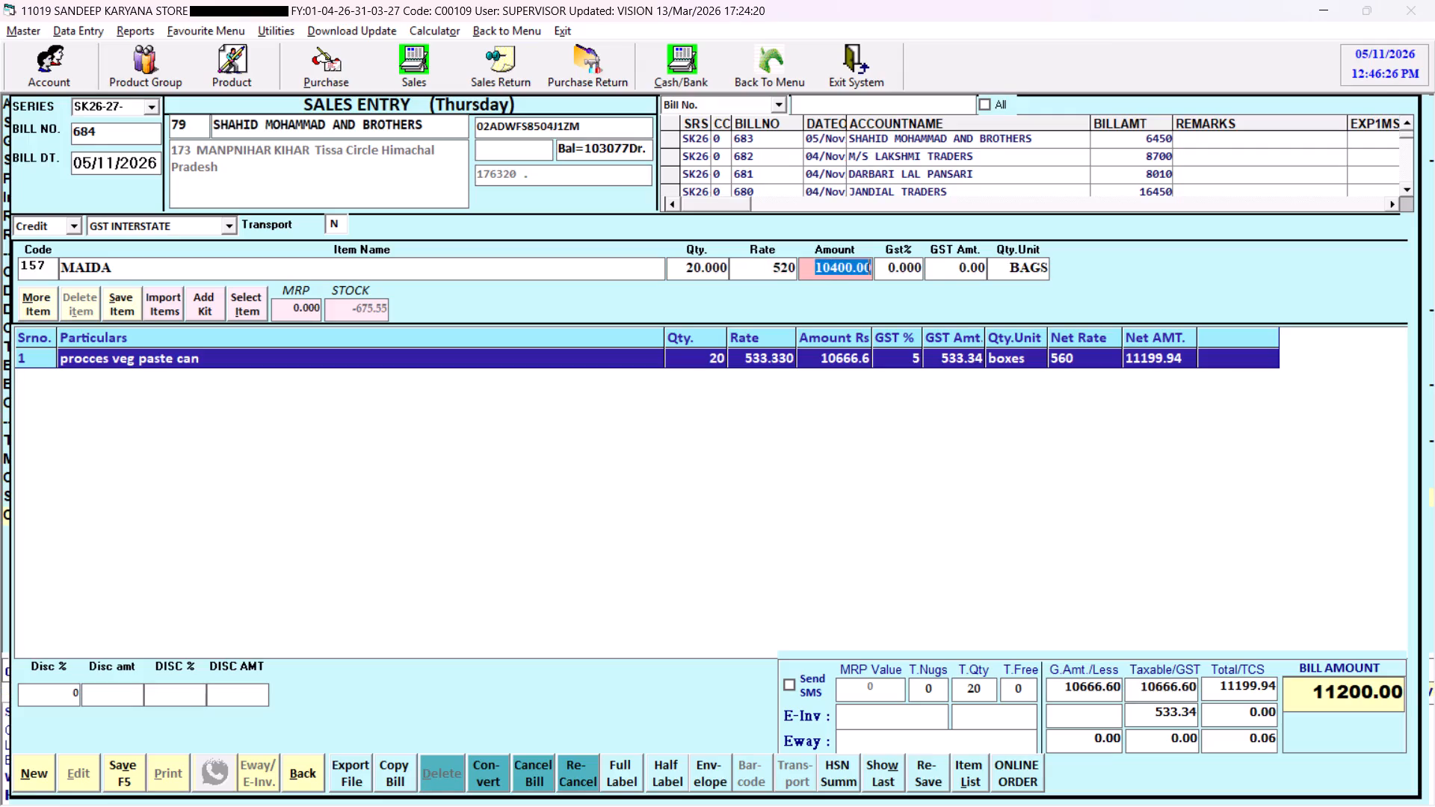
key("Return")
key("Return")
key("Return")
key("Return")
key("Right")
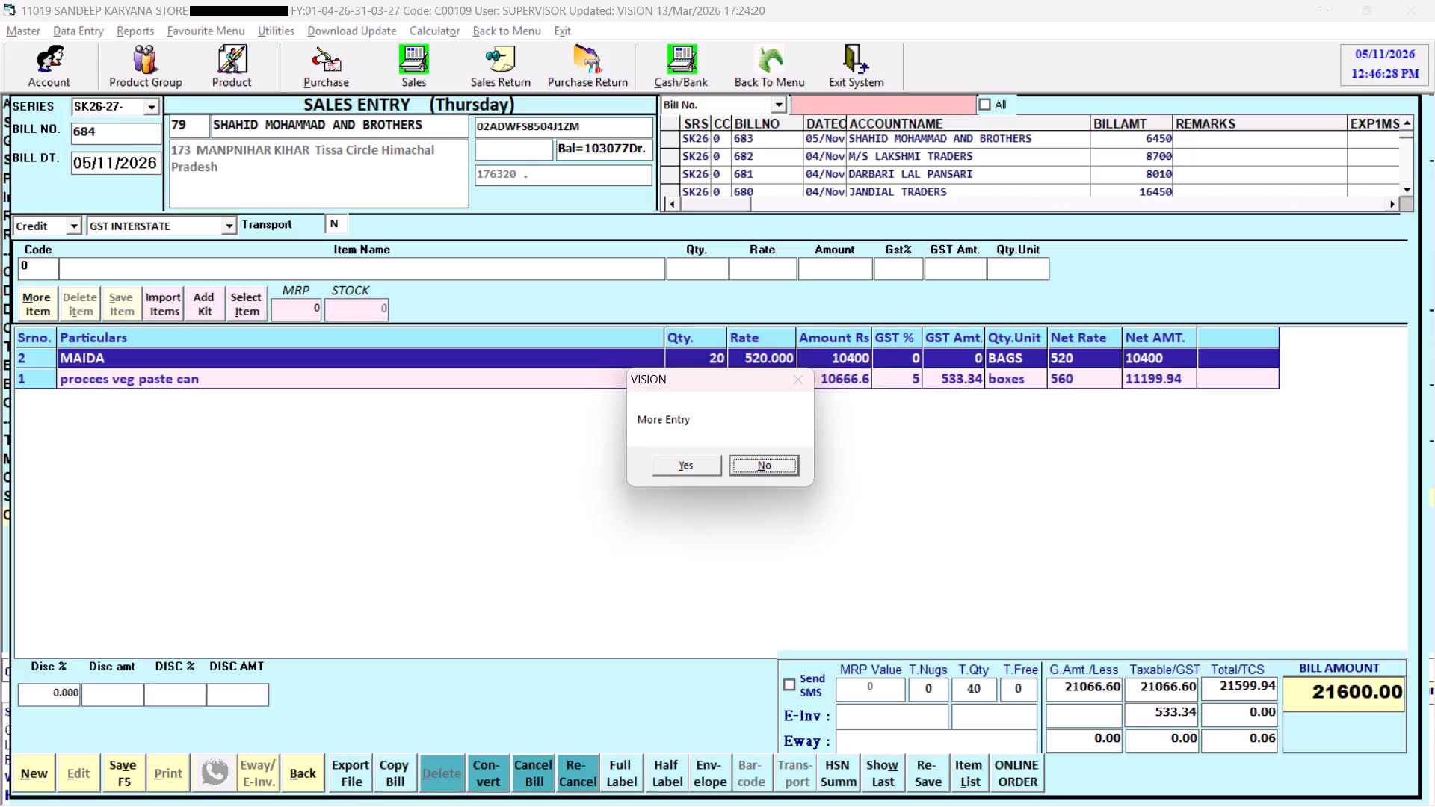
key("Return")
Choose SOYA CHUNKS 200GM as the third item and change its description to "SOYA CHUNKS 240pcs".
key("alt+m")
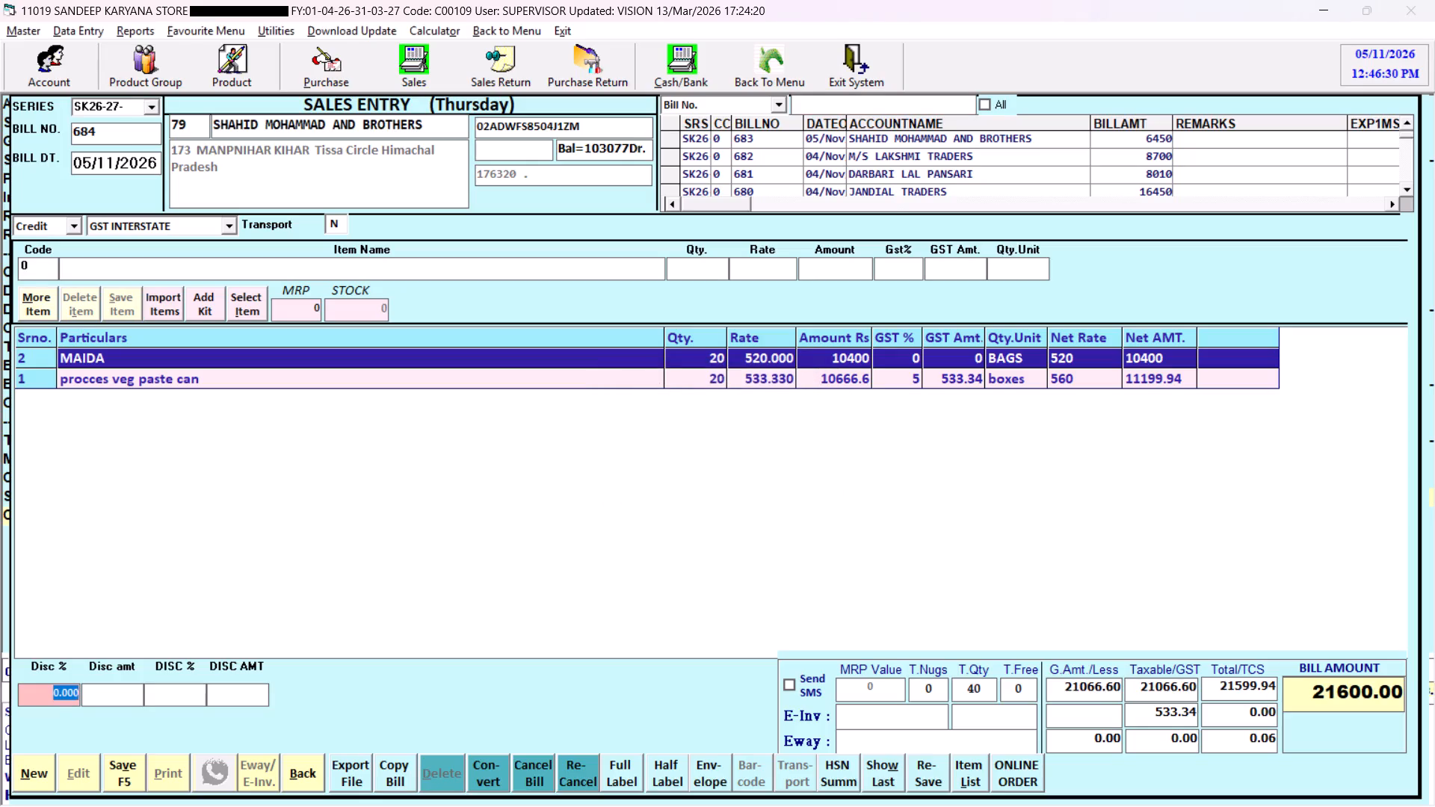
key("Return")
type("spo")
key("BackSpace")
key("BackSpace")
type("oya")
key("space")
type("ch")
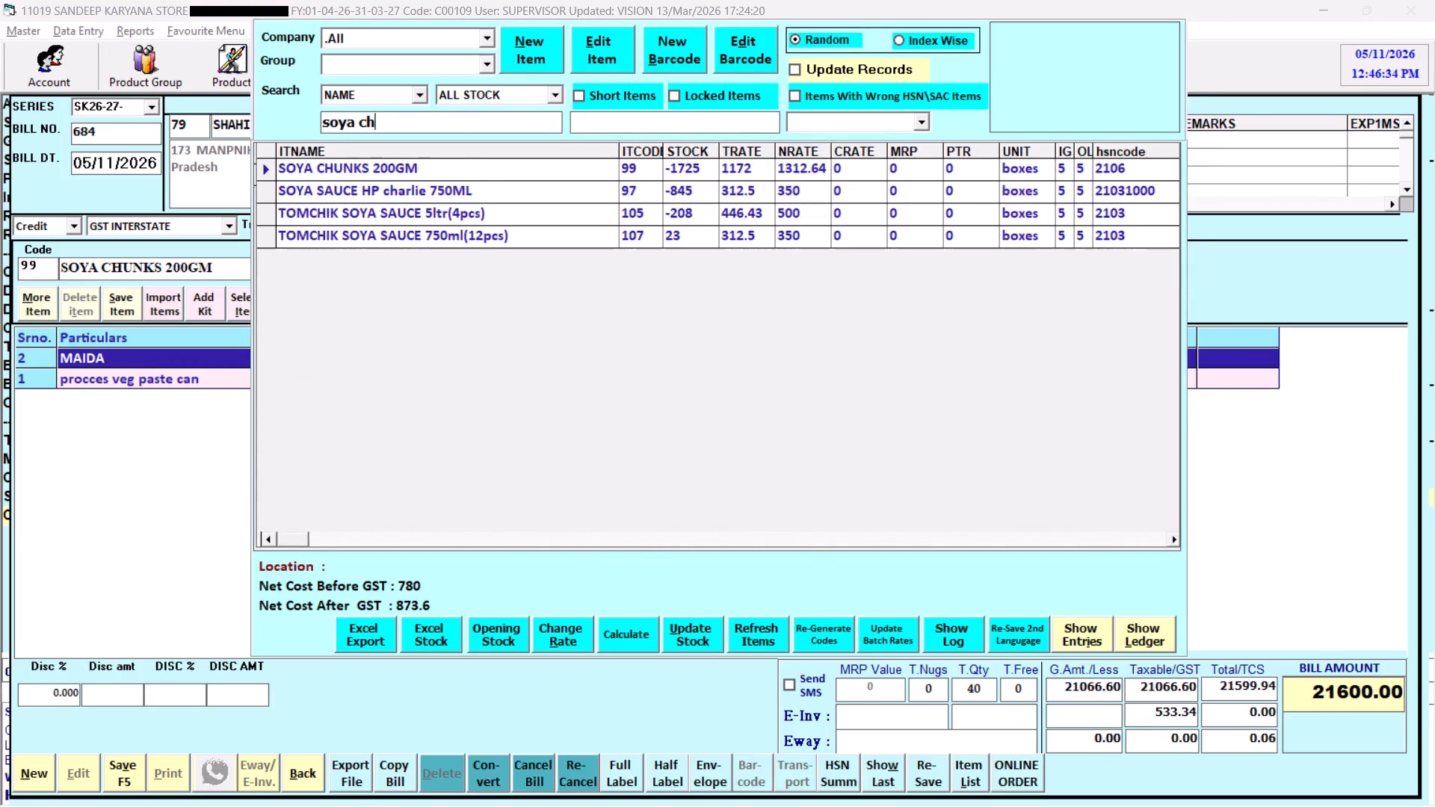
key("Return")
key("Return")
key("BackSpace")
key("BackSpace")
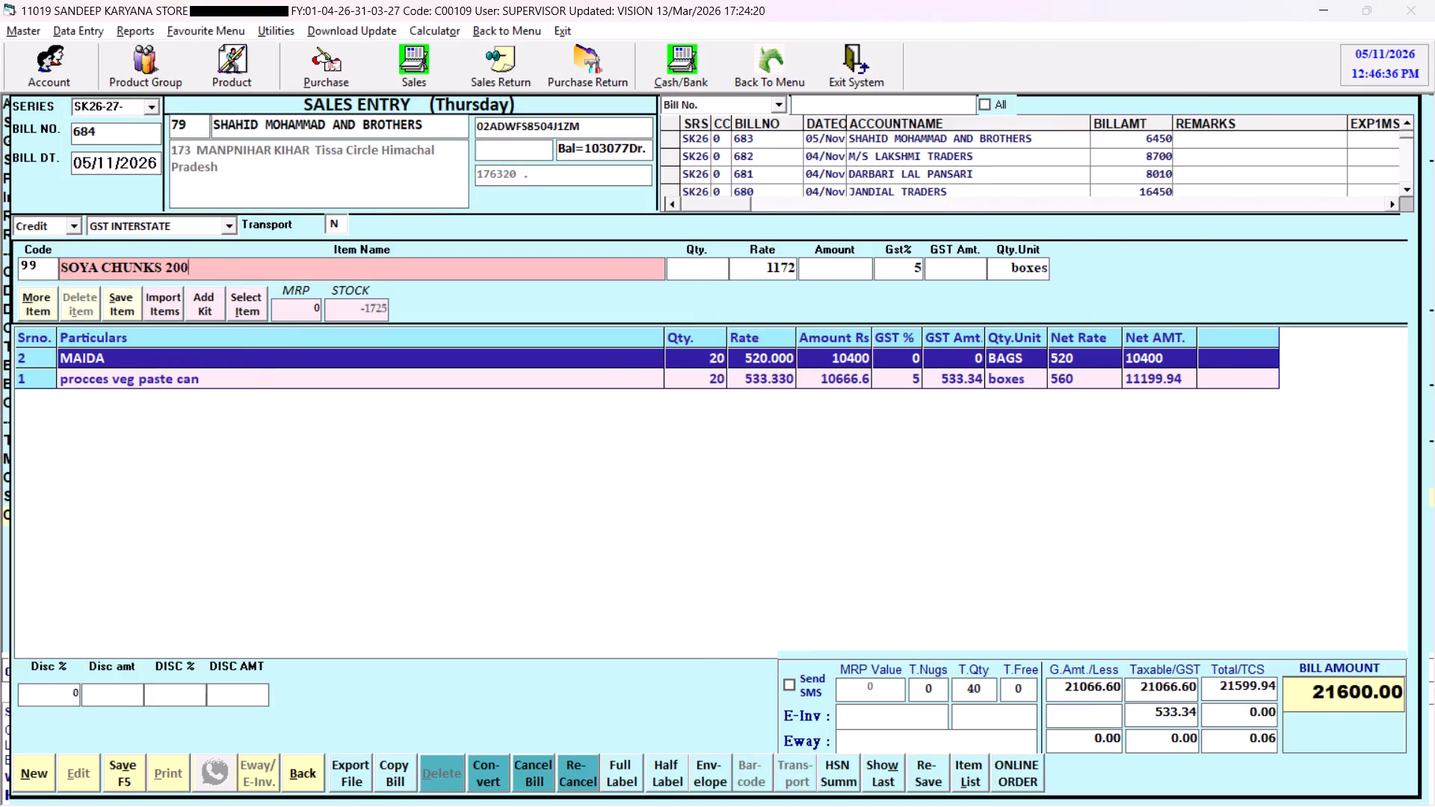
key("BackSpace")
key("BackSpace")
type("40pcs")
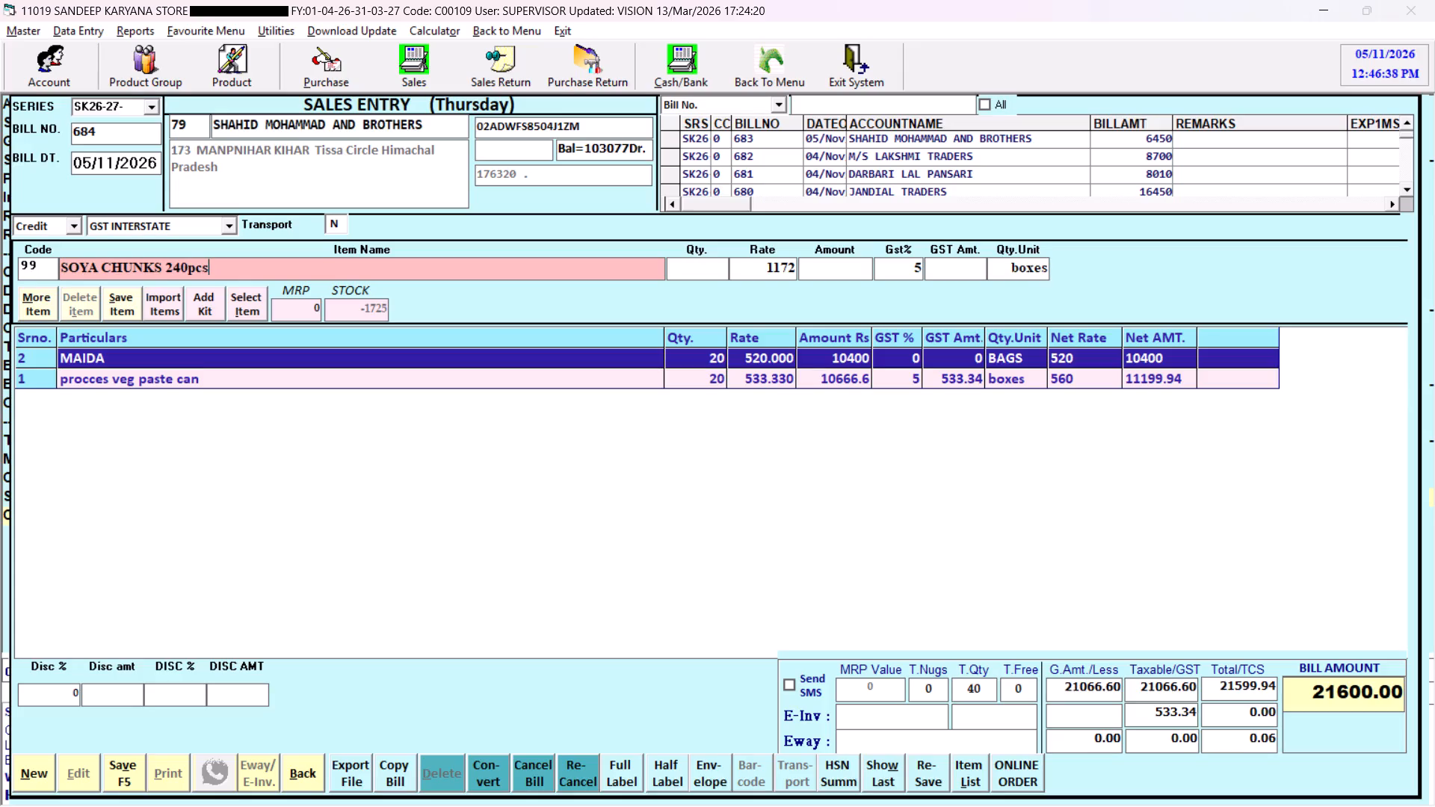
key("space")
key("Return")
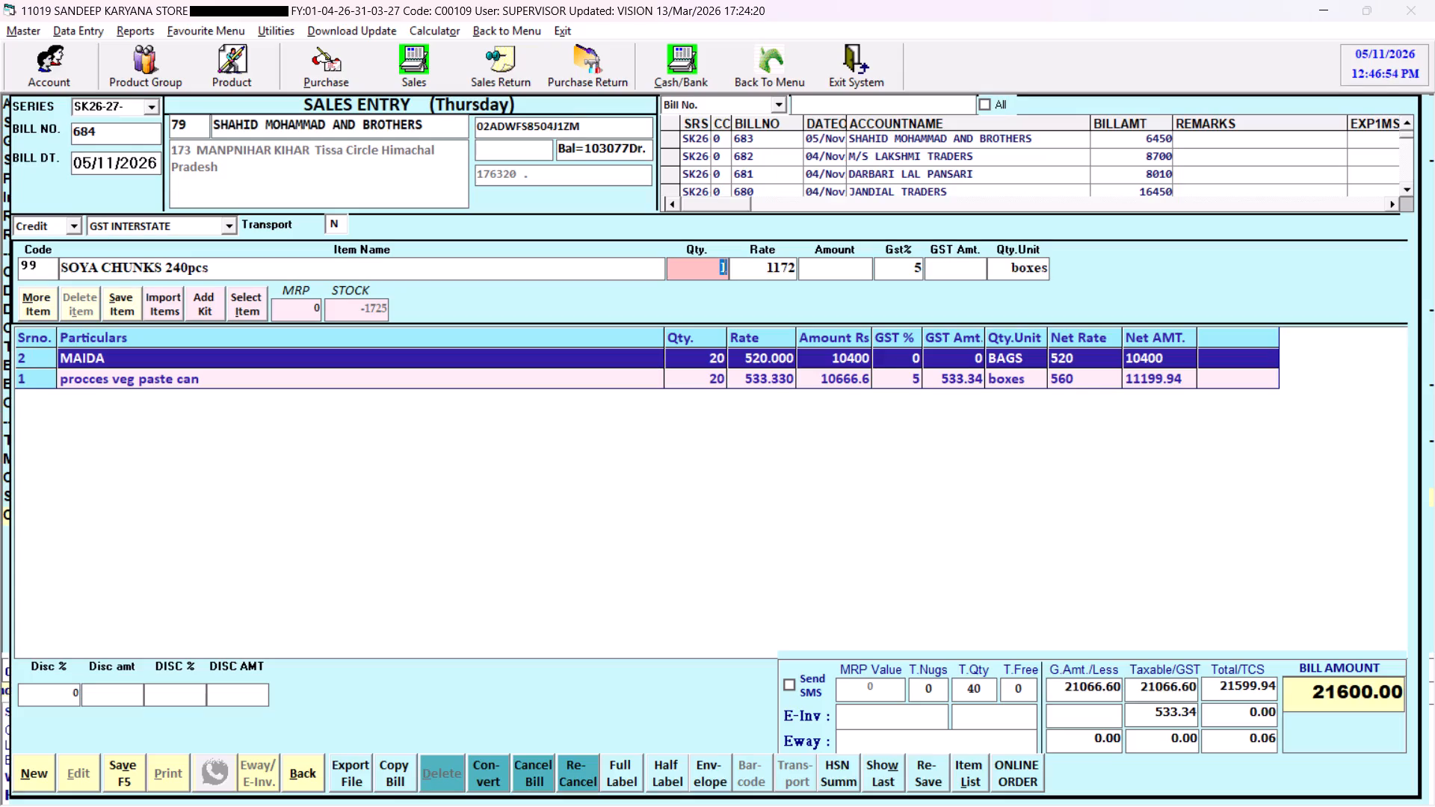
Add the soya chunks line to bill 684 with quantity 2 boxes at rate 1257.14.
key("2")
key("Return")
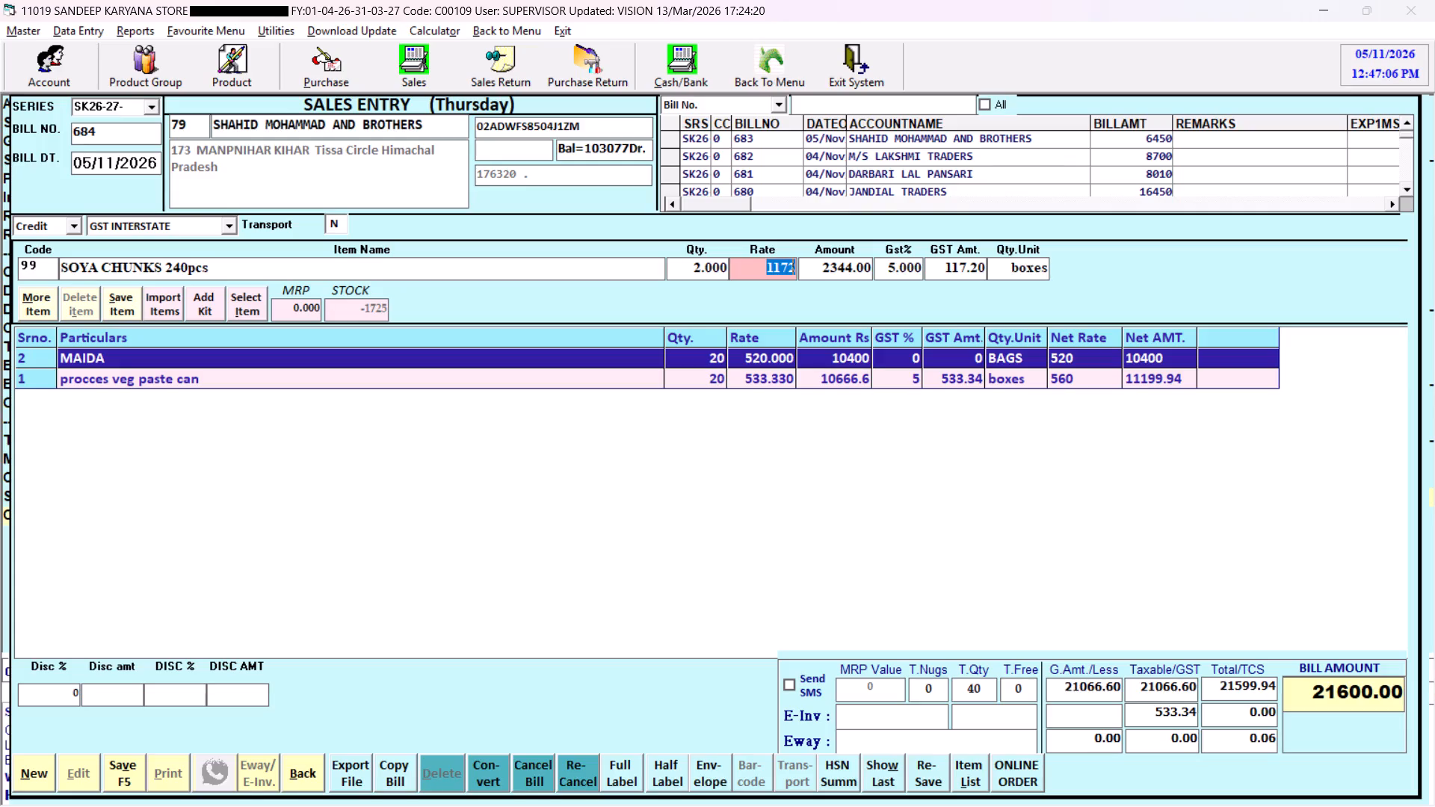
type("1257.14")
key("Return")
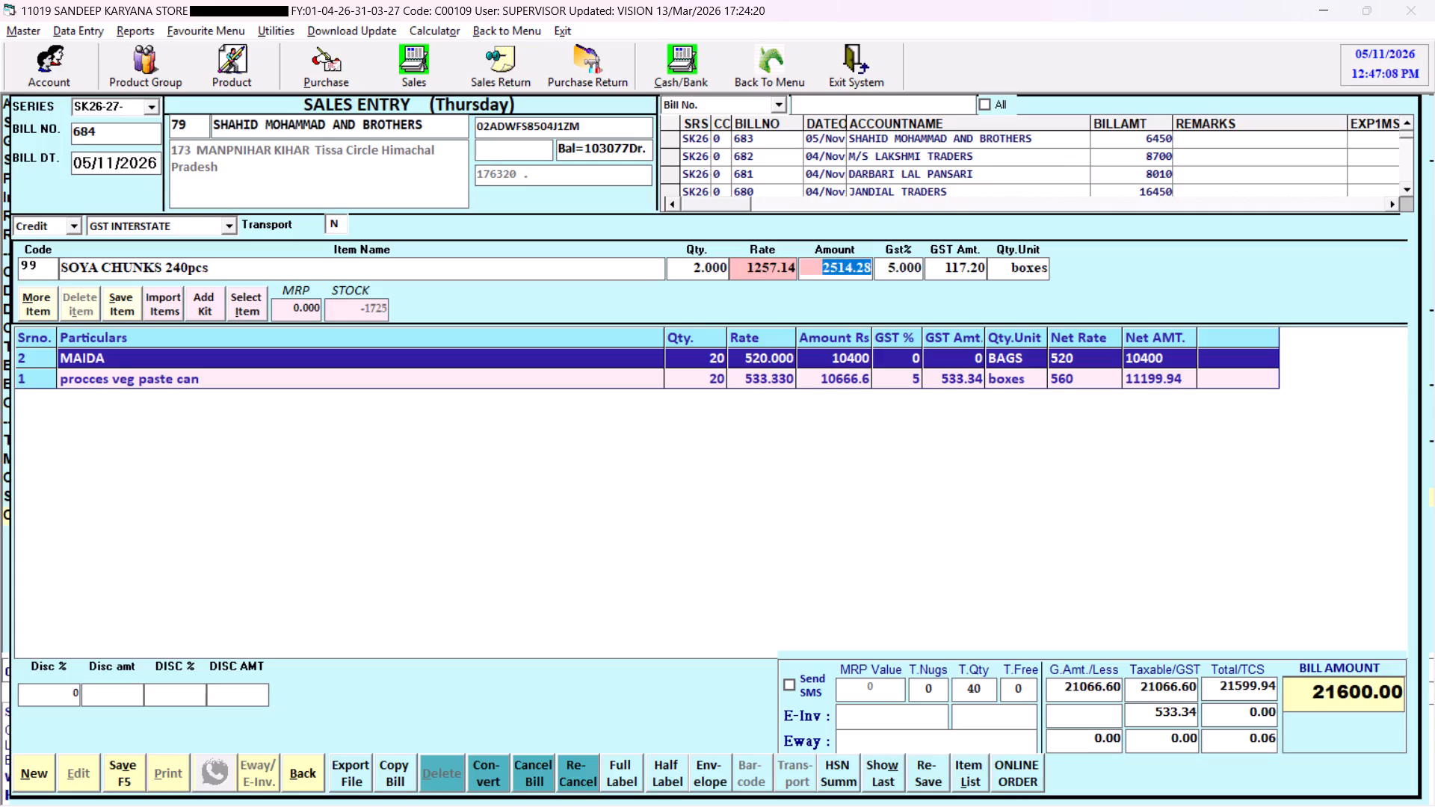
key("Return")
key("Return")
key("Return")
key("Return")
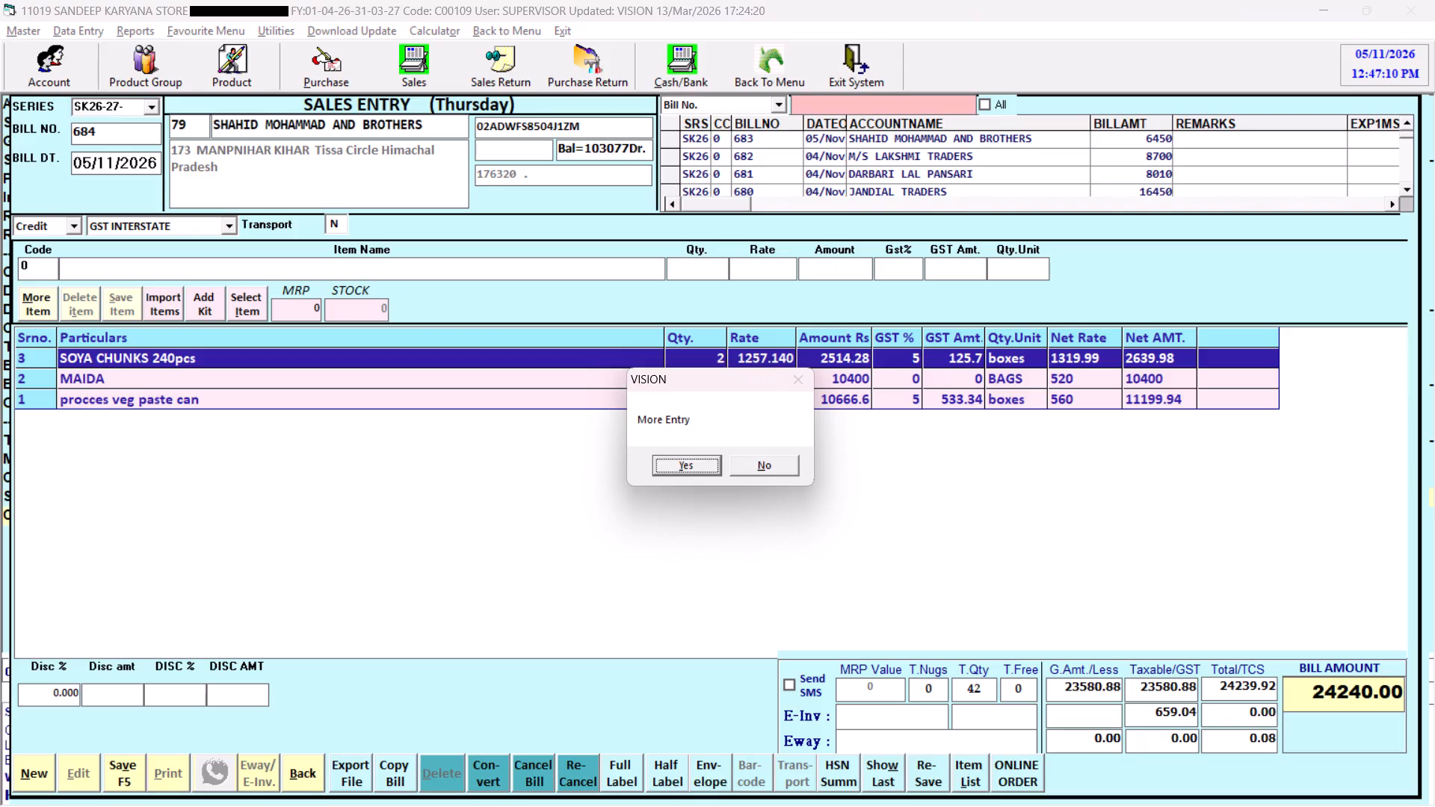
Finish adding items and save sales bill 684.
key("Right")
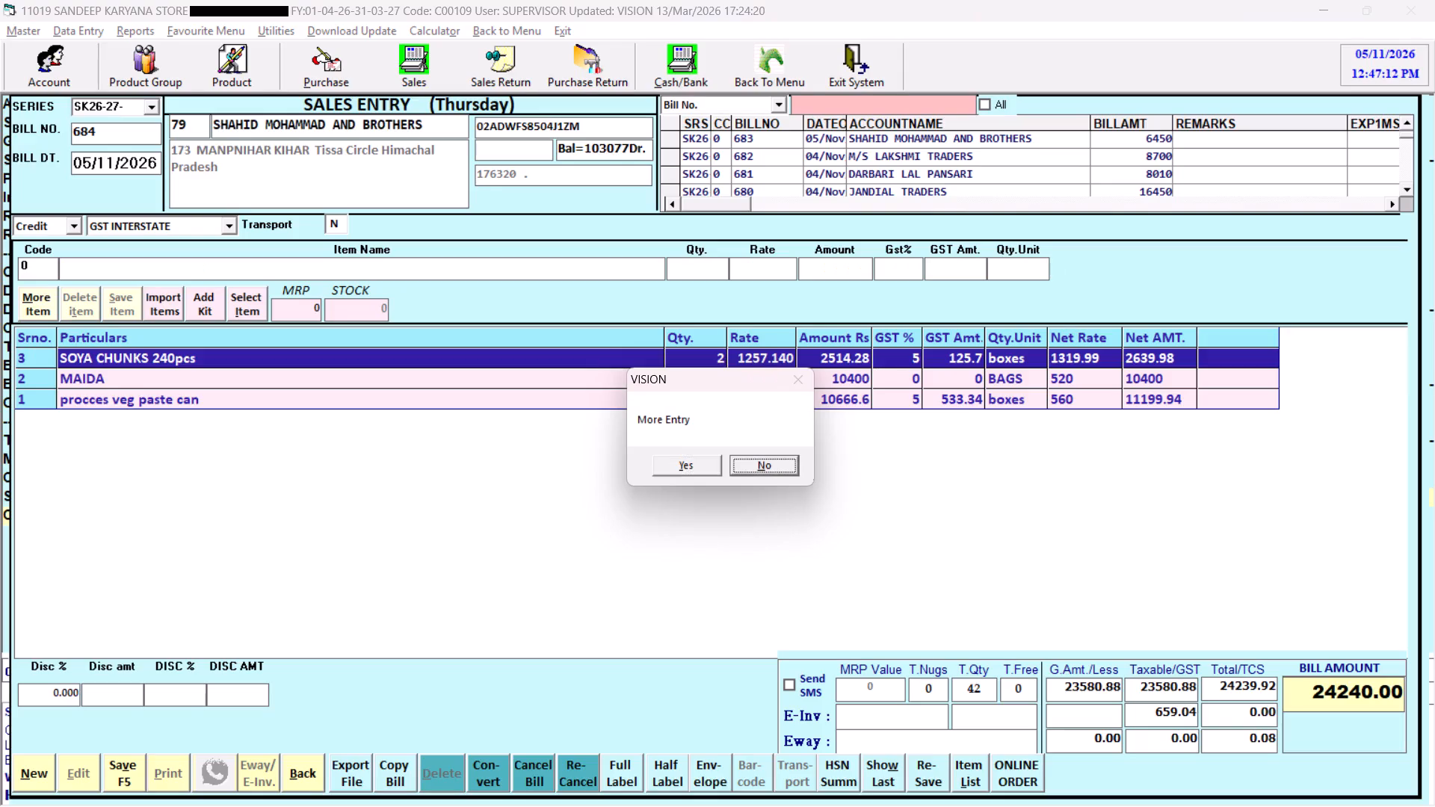
key("Return")
key("alt+v")
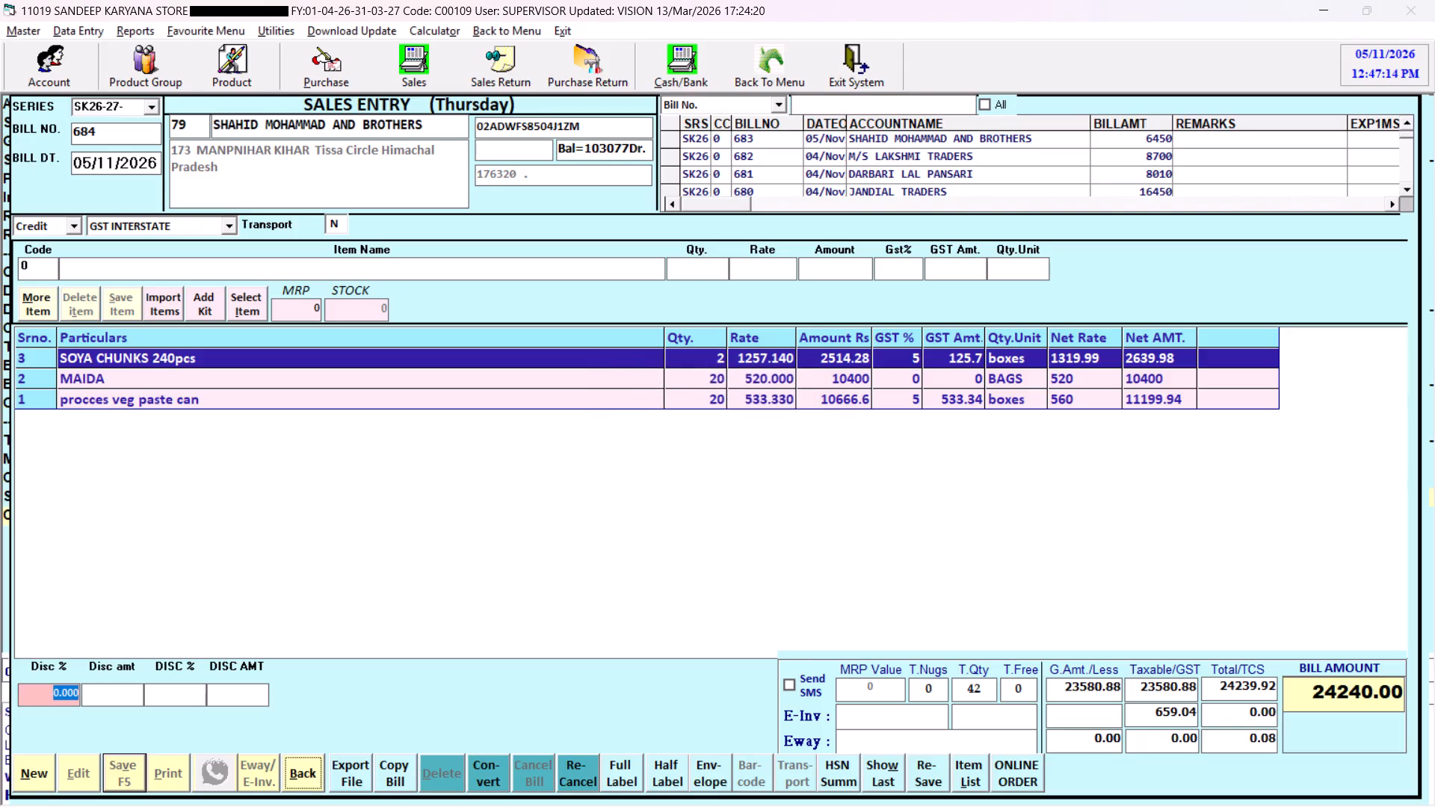
Start sales bill 685 for JAI OMKAR TRADERS as a credit GST INTERSTATE sale.
key("alt+n")
key("Return")
key("Return")
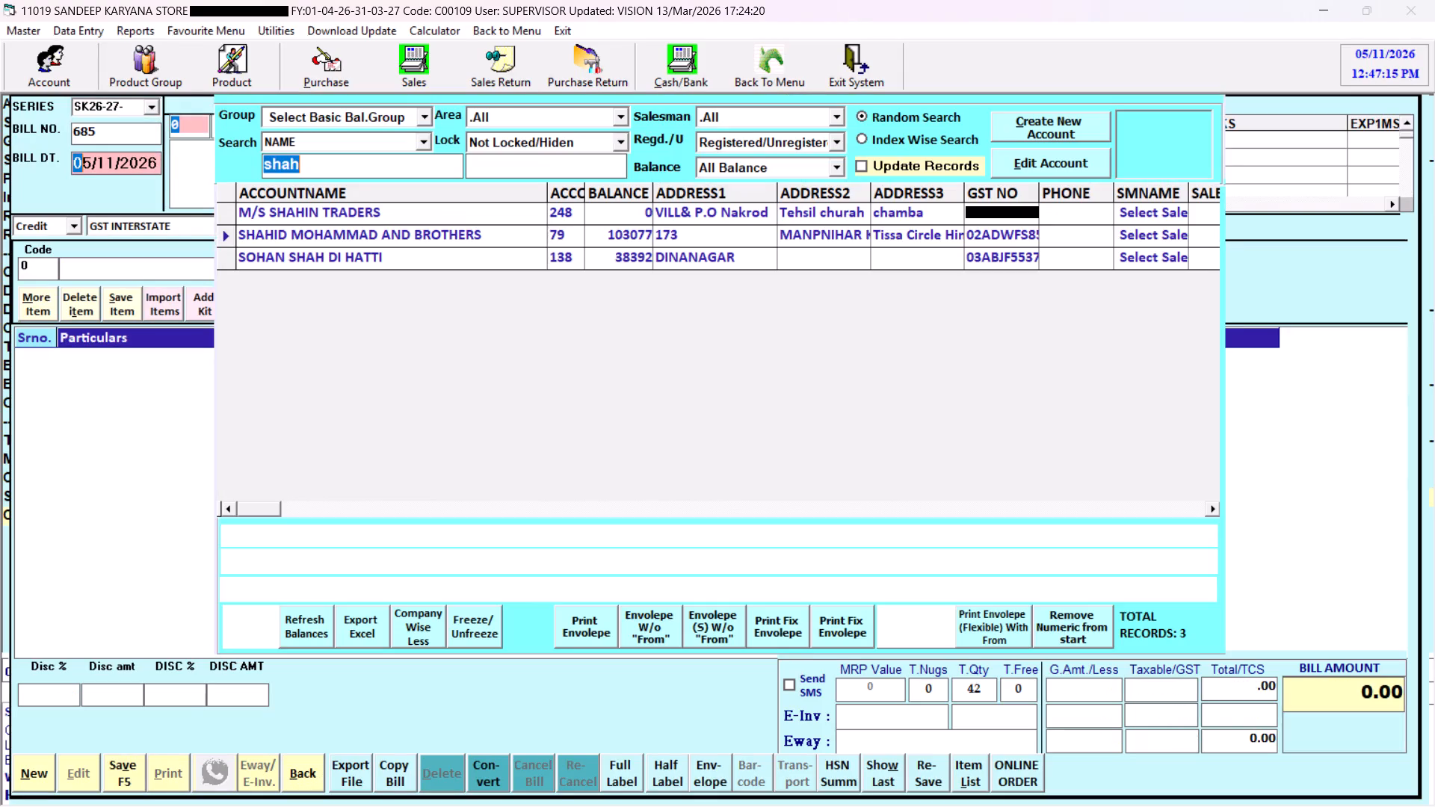
key("n")
key("BackSpace")
type("jai o")
key("Down")
key("Down")
key("Return")
key("Return")
key("Return")
key("Return")
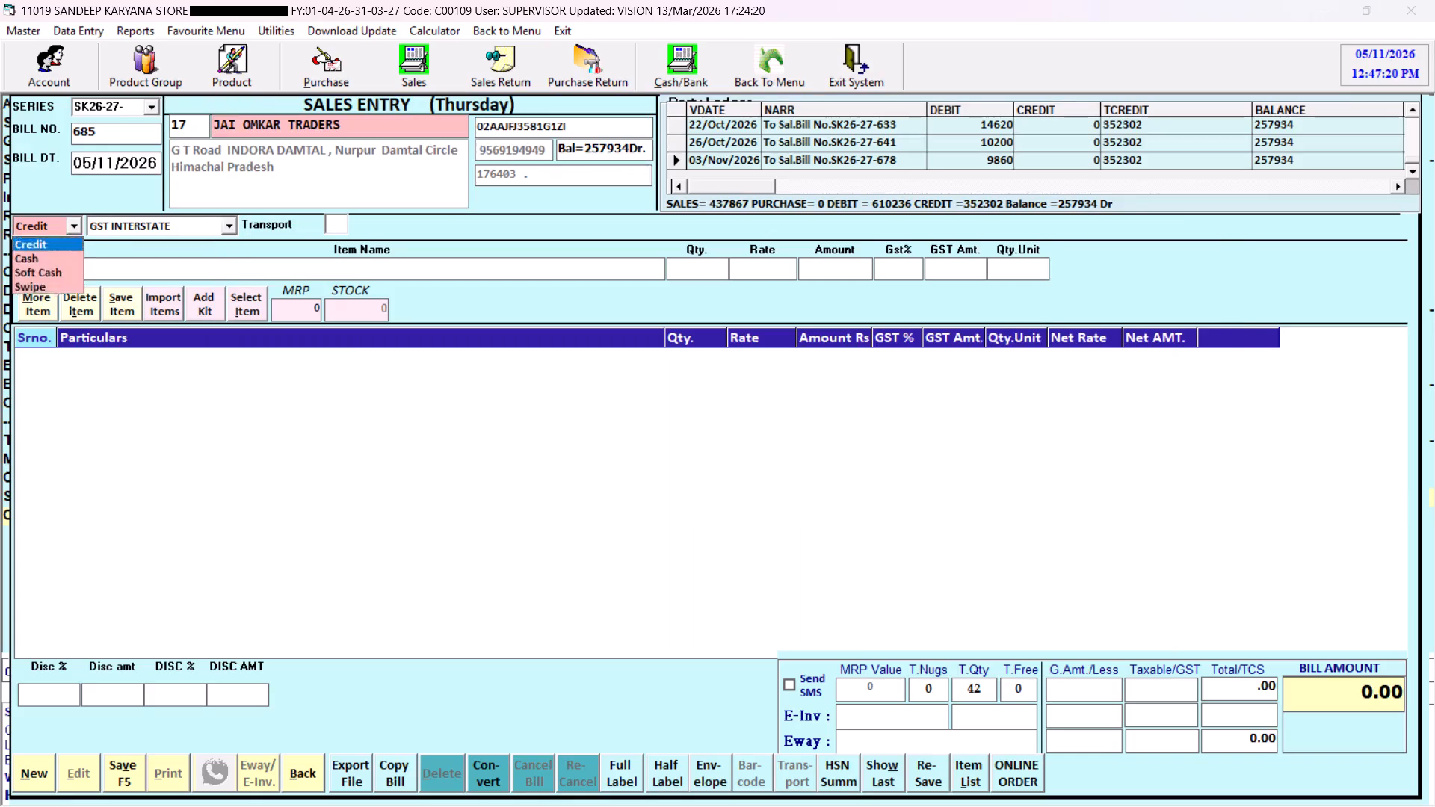
key("Return")
key("Return")
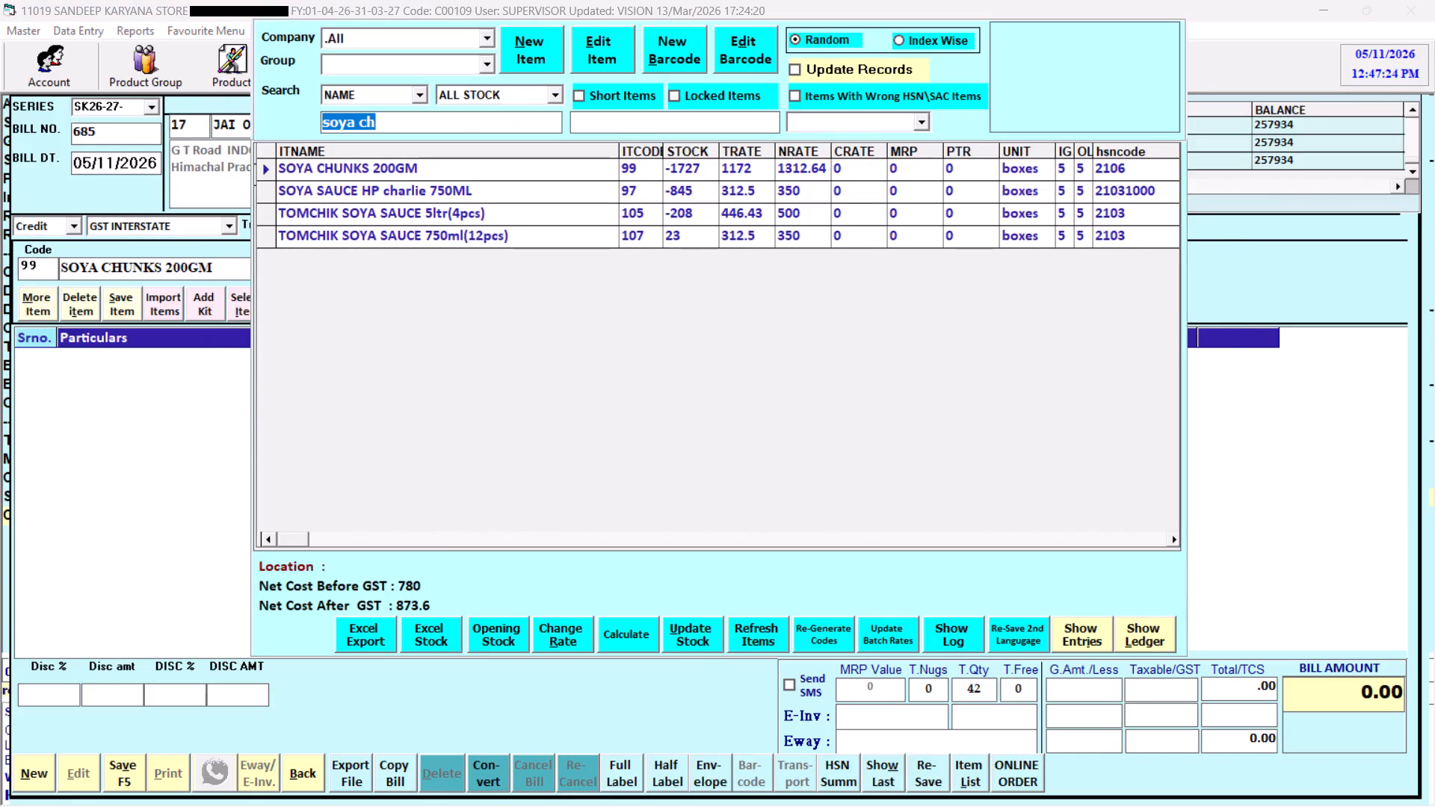
Choose procces veg paste can as the first item on bill 685 and enter quantity 15 boxes.
type("can")
key("space")
key("Down")
key("Down")
key("Return")
key("Return")
key("Return")
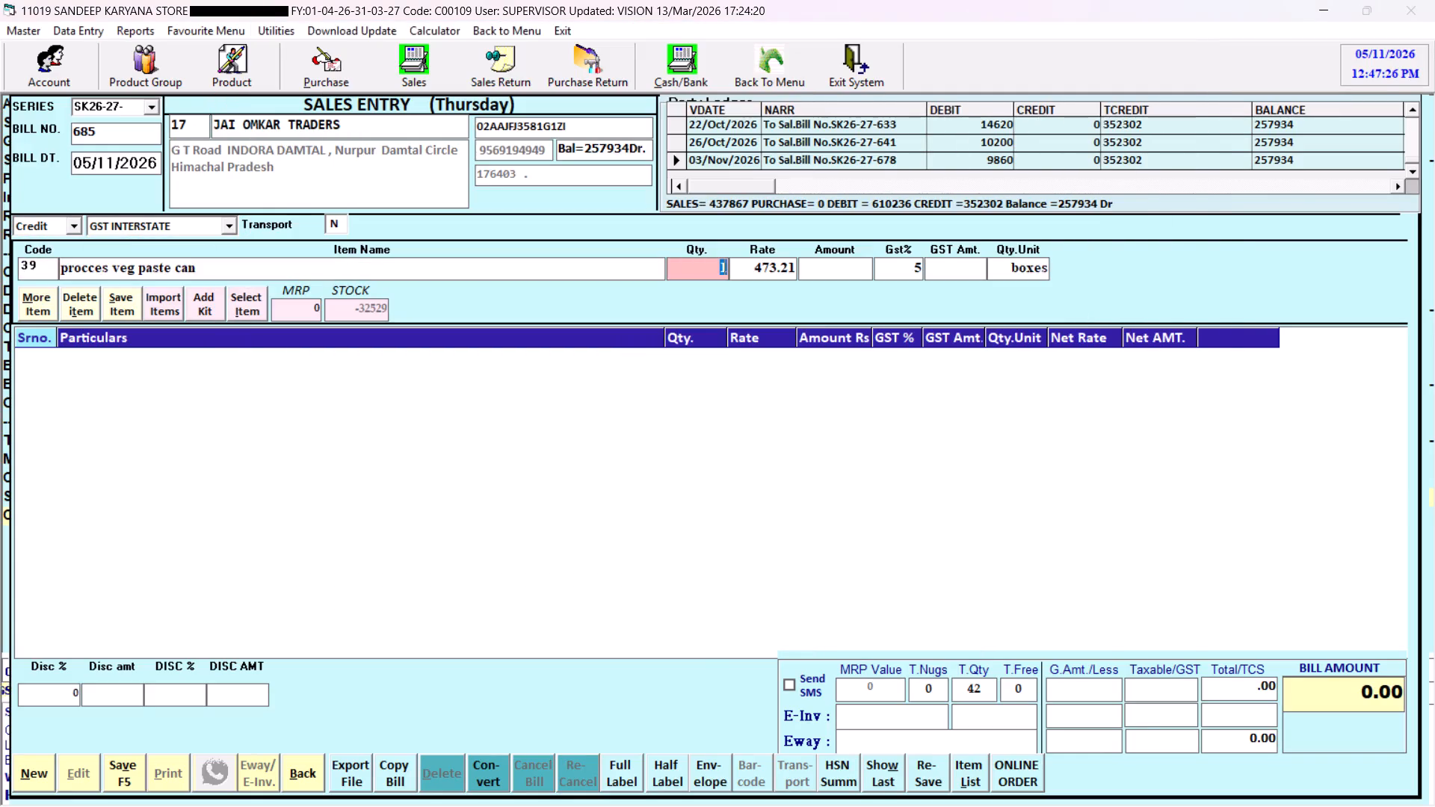
type("15")
key("Return")
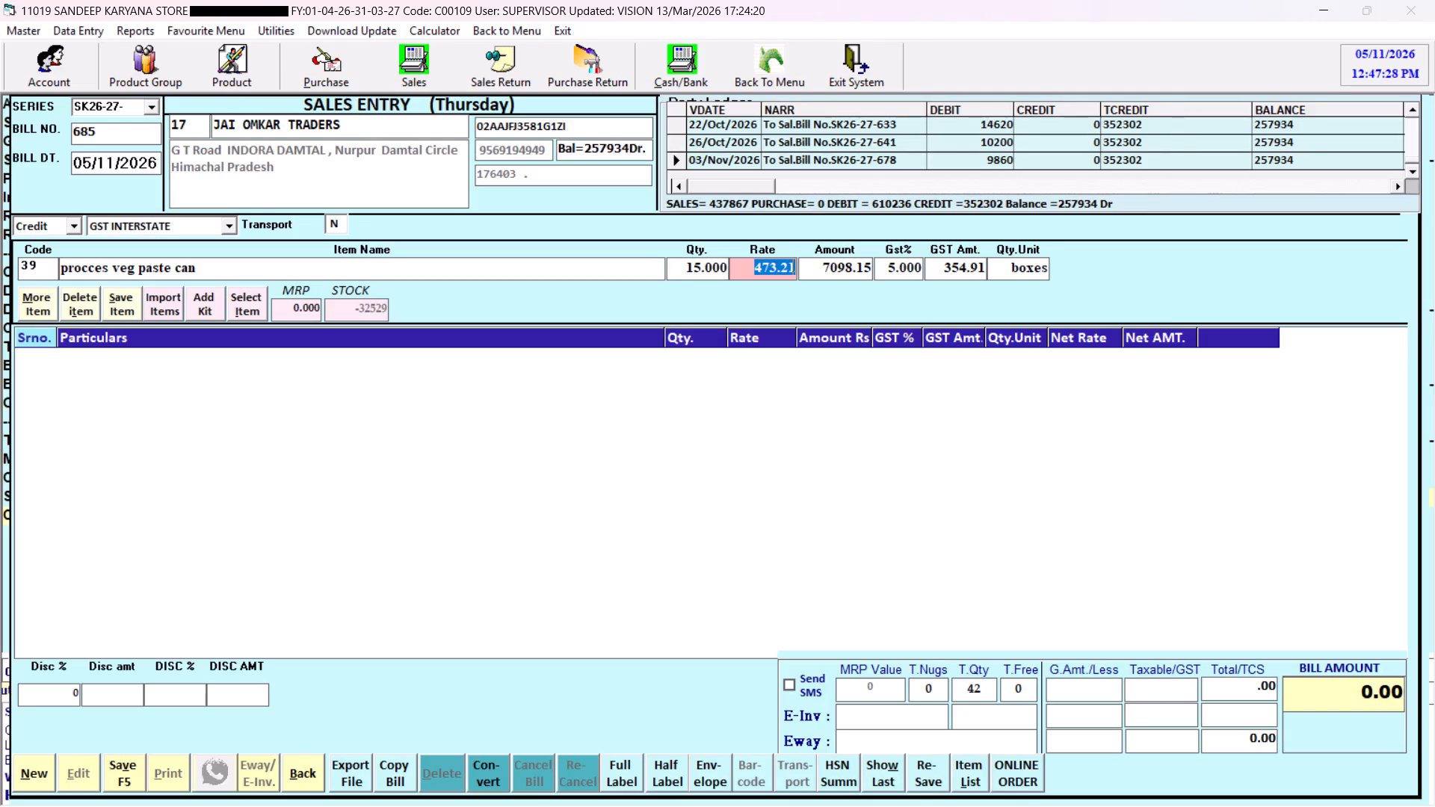
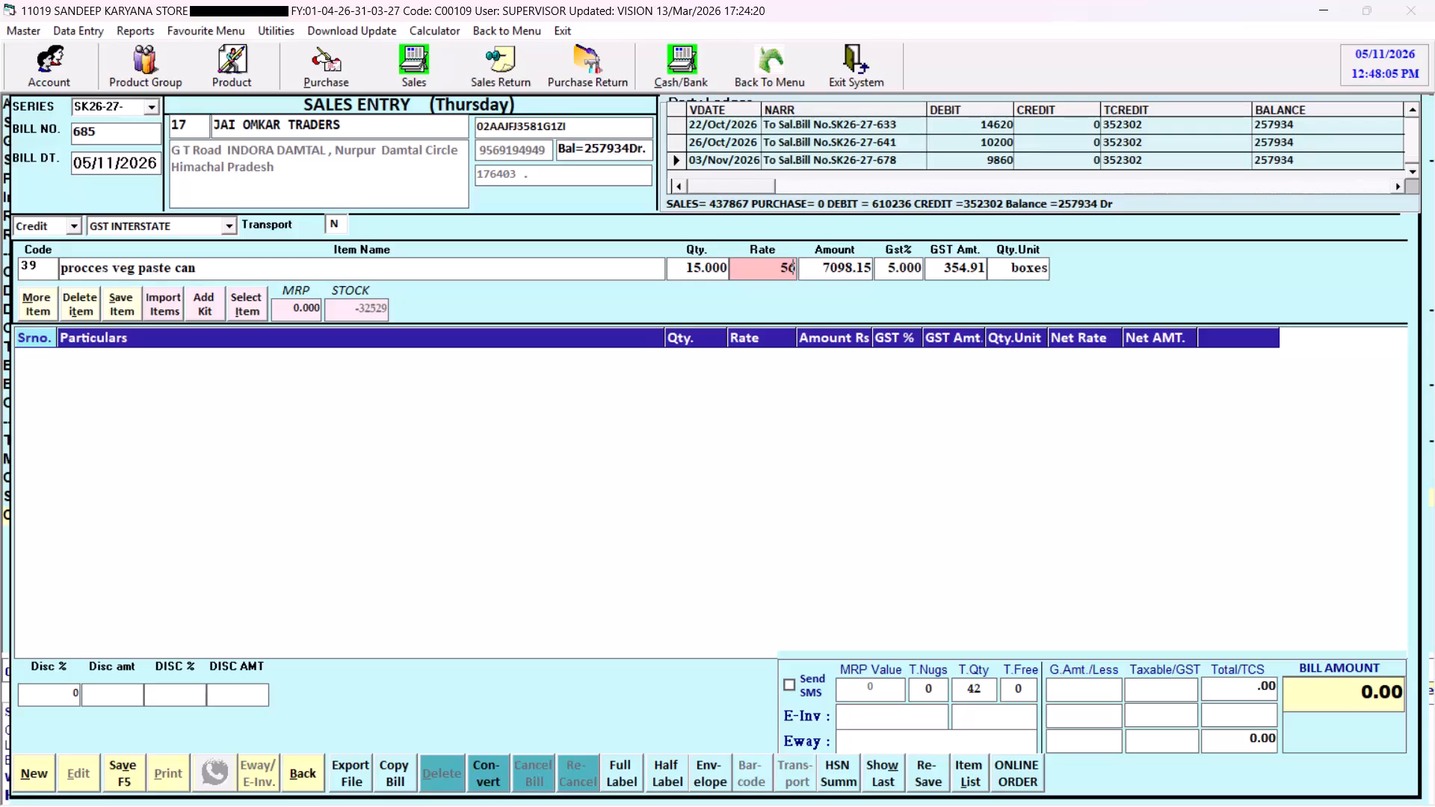
Set the procces veg paste can rate to 533.33, add the line to bill 685 and continue to another item entry.
key("BackSpace")
type("33.33")
key("Return")
key("Return")
key("Return")
key("Return")
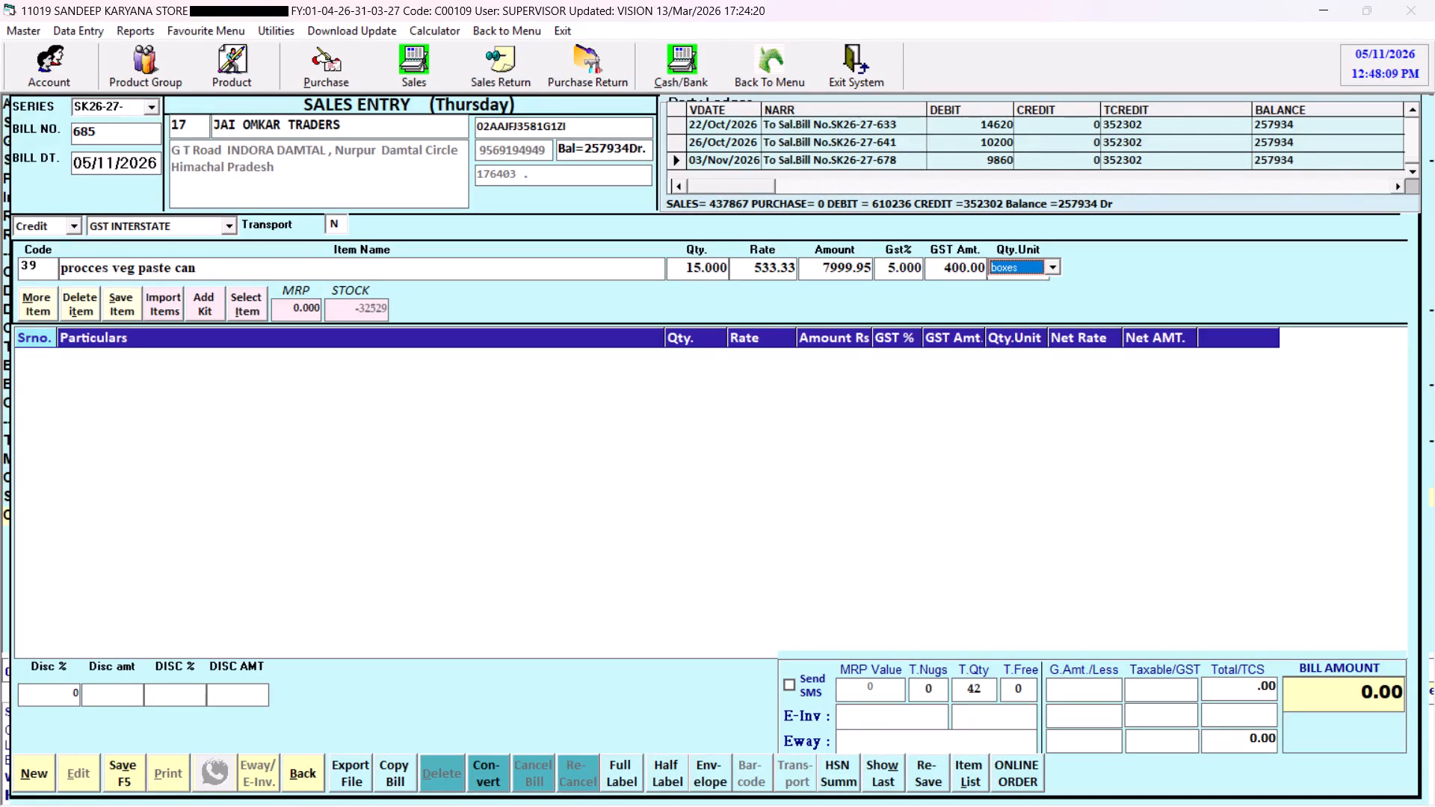
key("backslash")
key("Return")
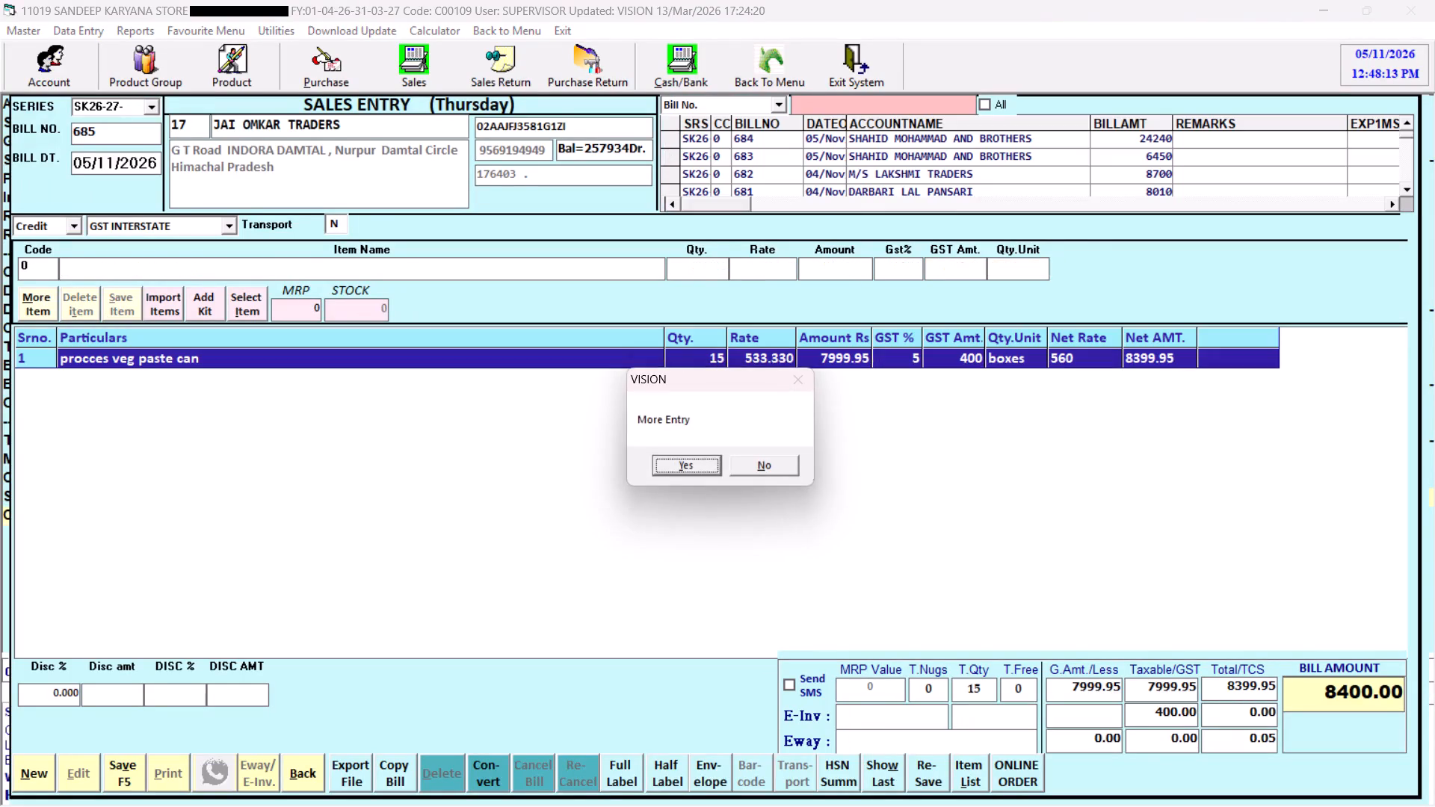
key("Return")
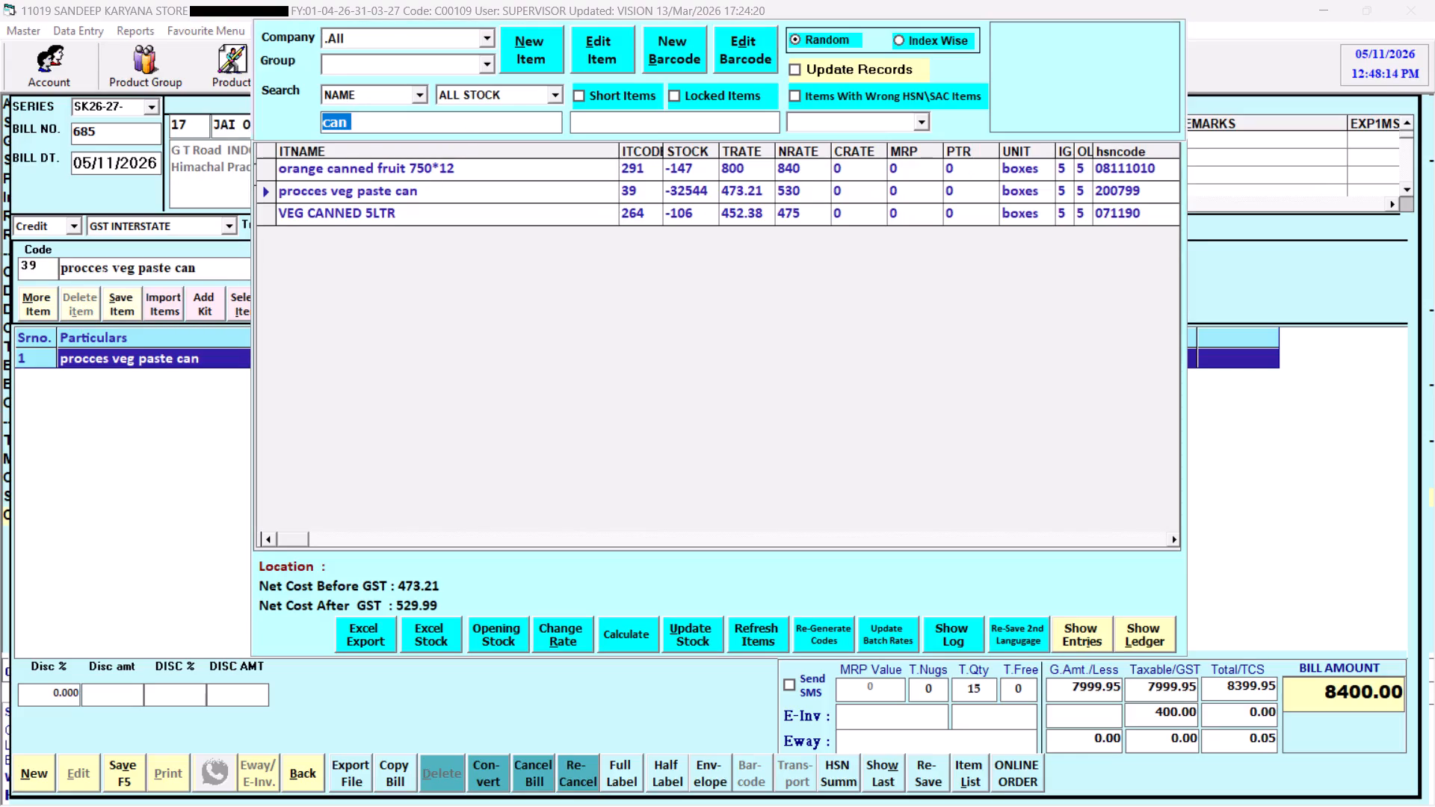
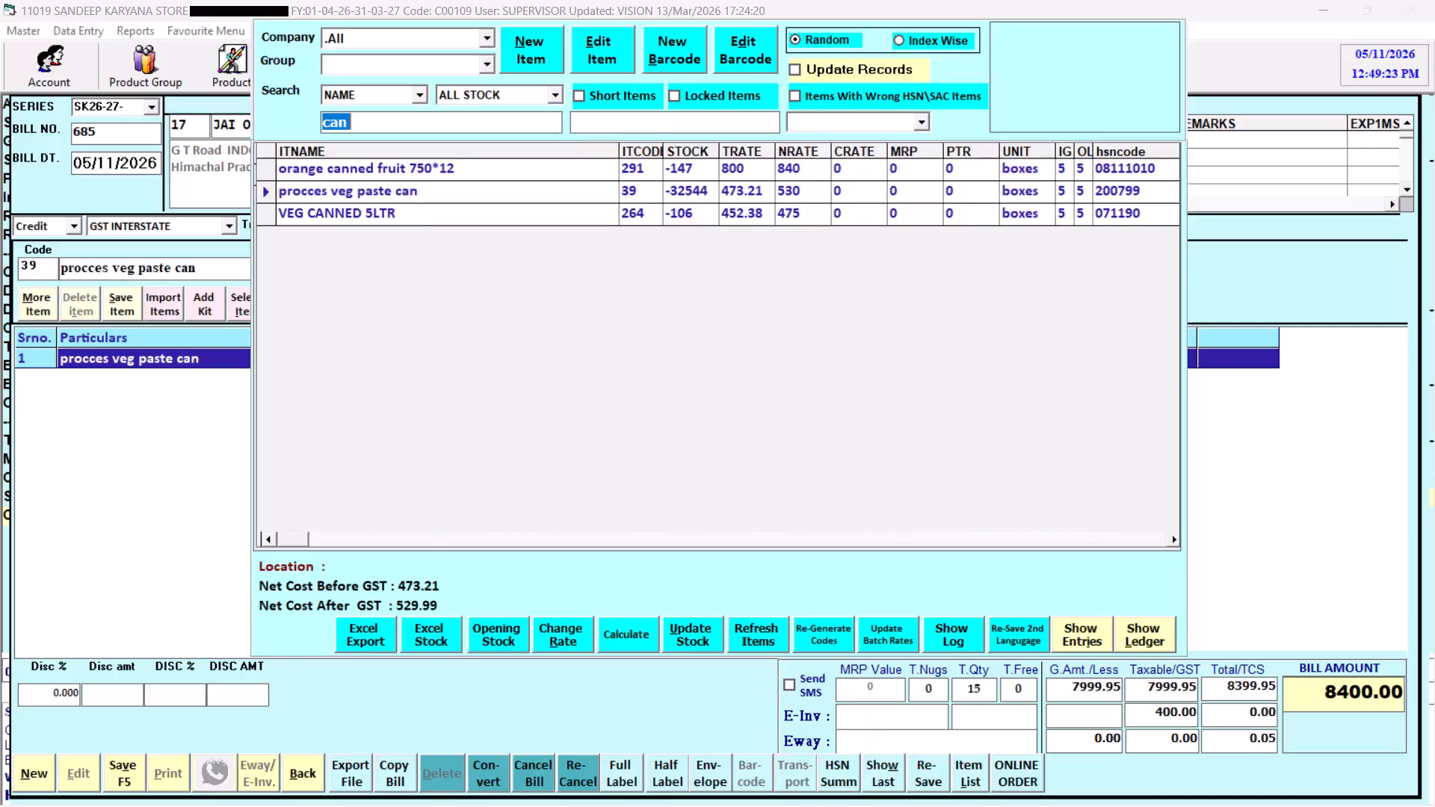
Search the items for "pro", select PROCCES VEG SAUCE 1KG for bill 685 and set its quantity to 5.
left_click(86, 545)
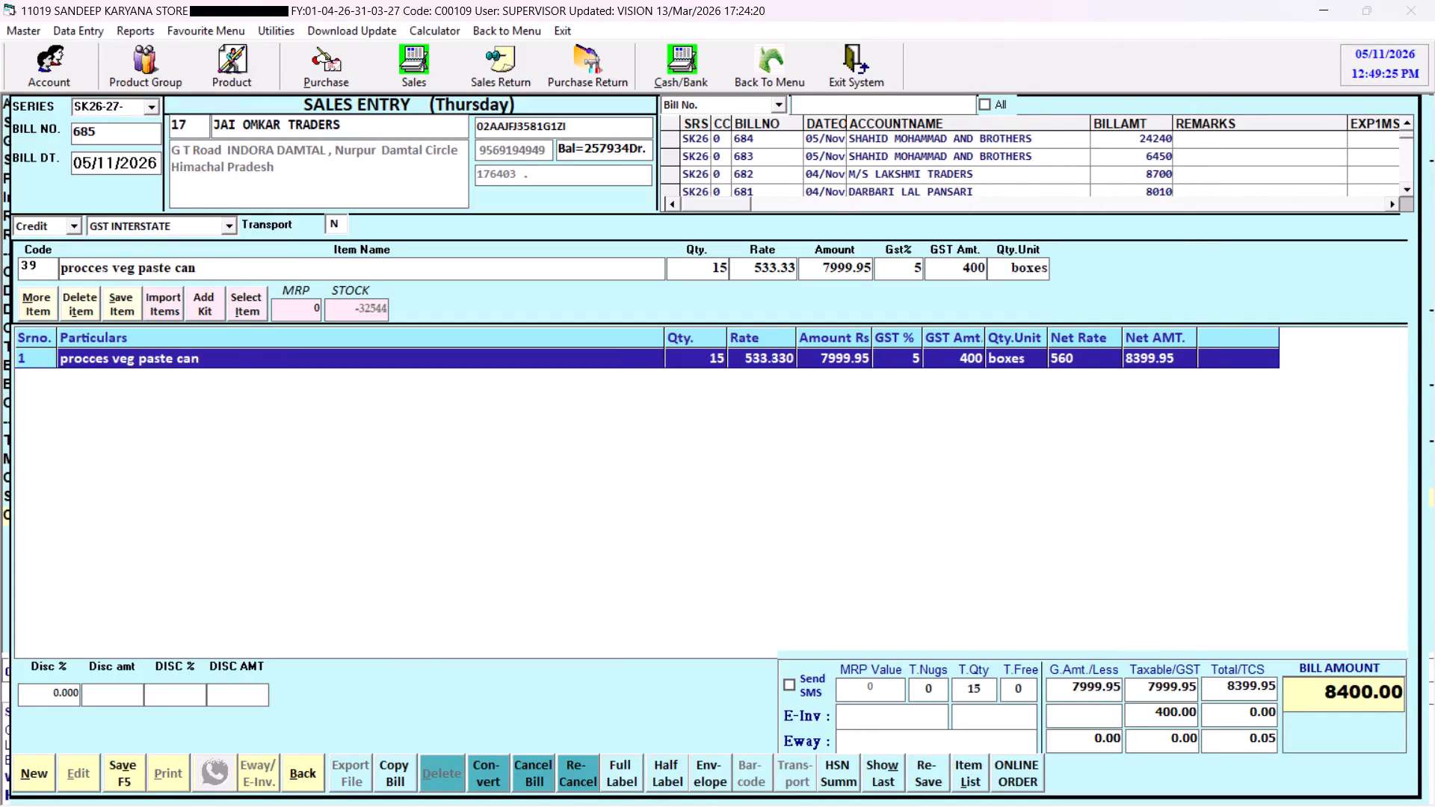
key("alt+m")
key("Return")
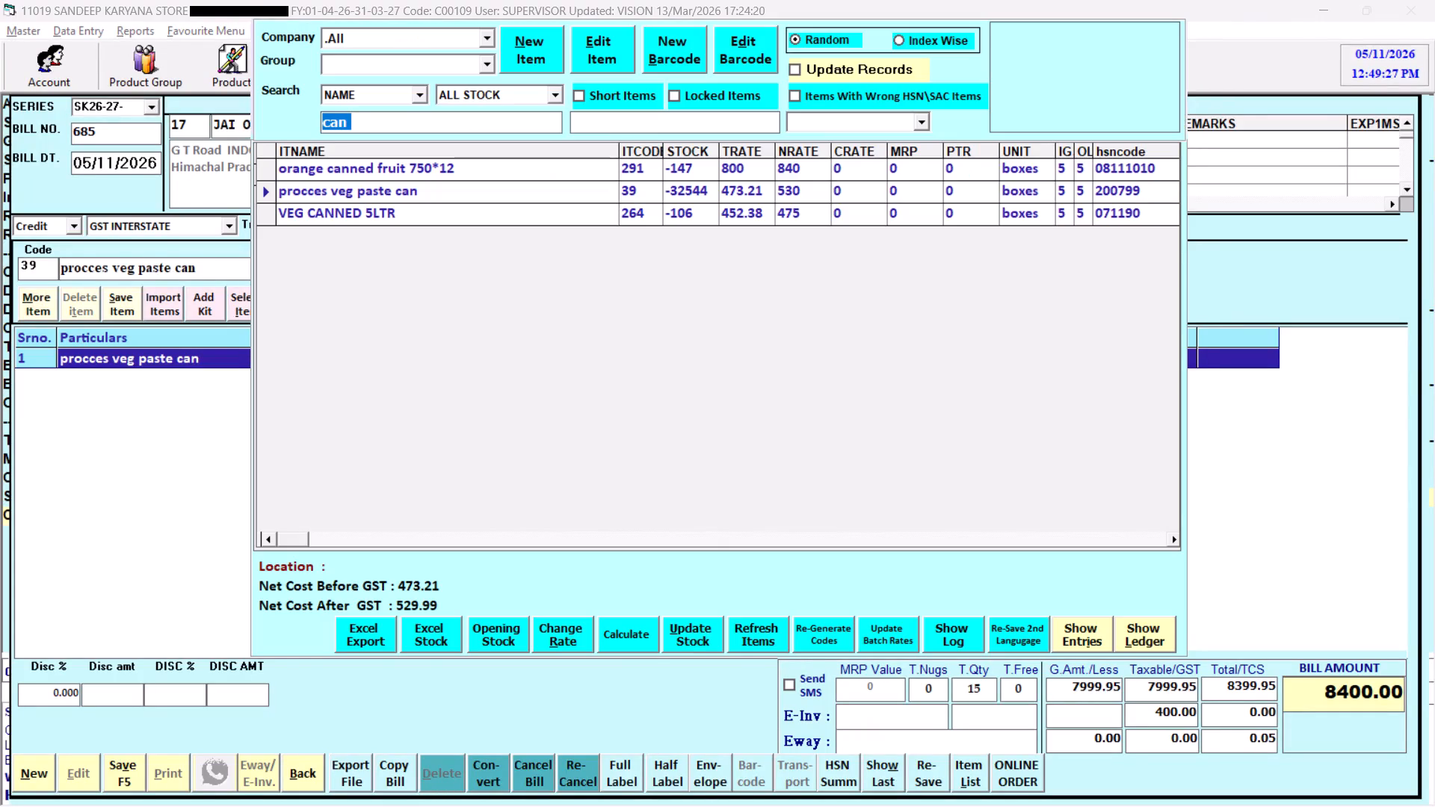
type("pro")
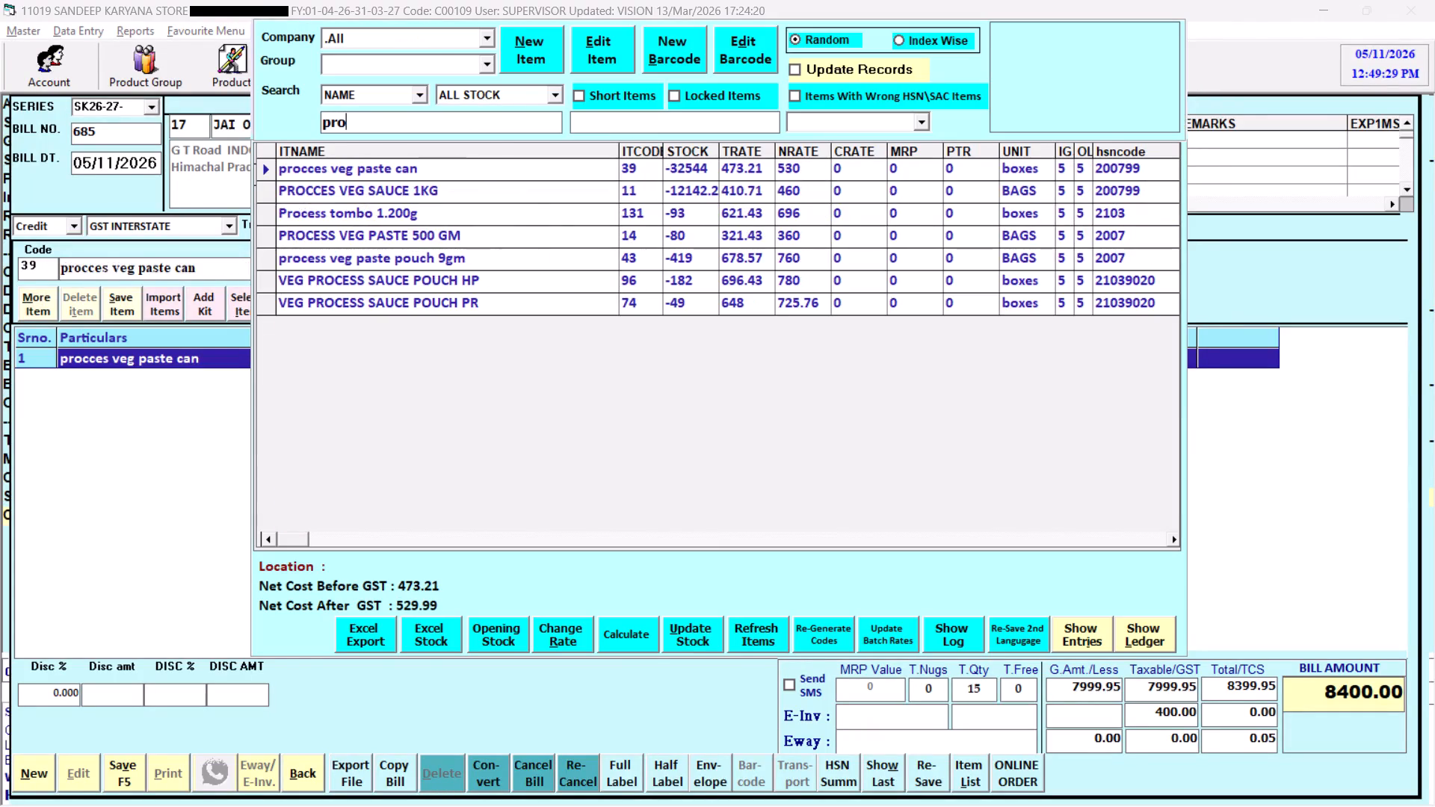
key("Down")
key("Down")
key("Return")
key("Return")
key("Return")
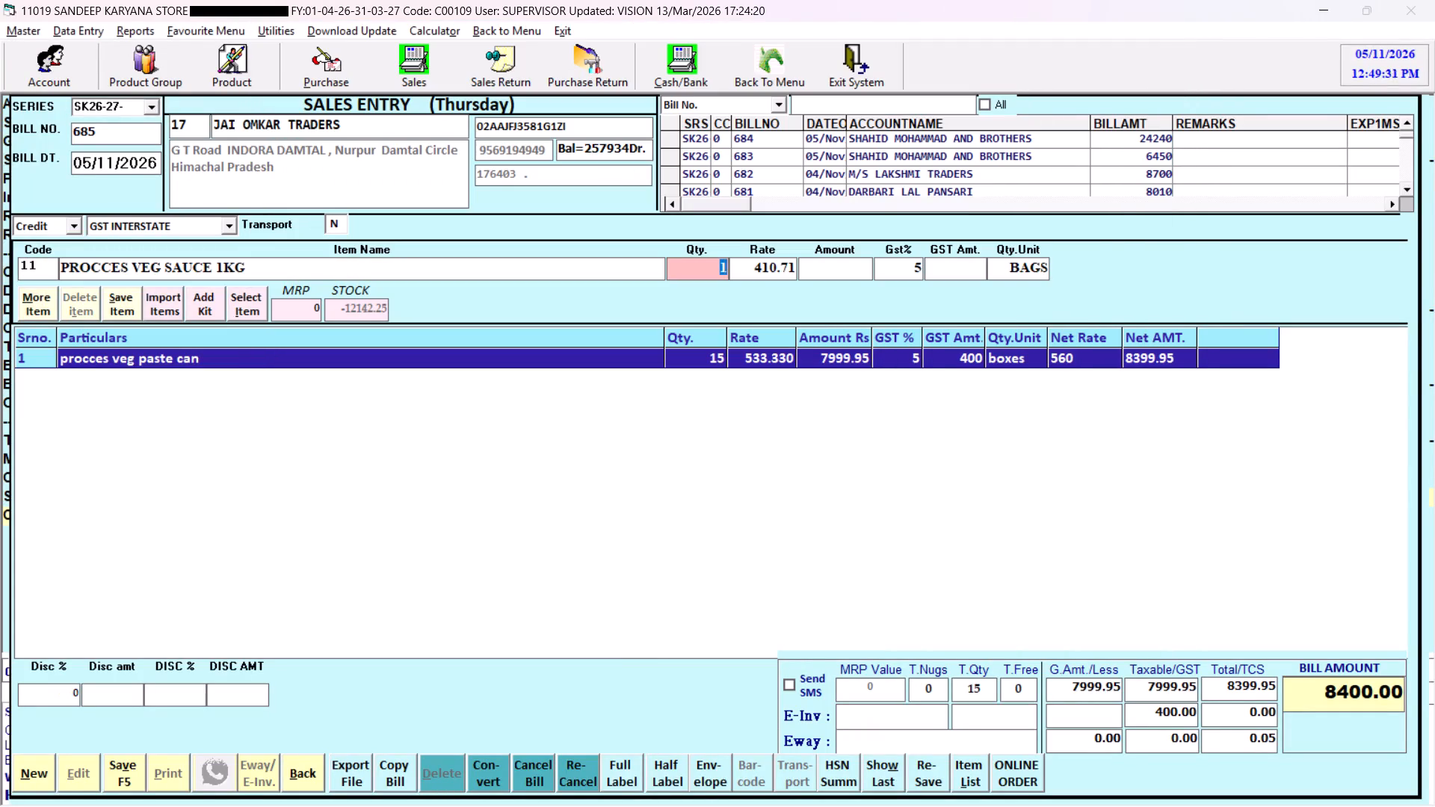
key("5")
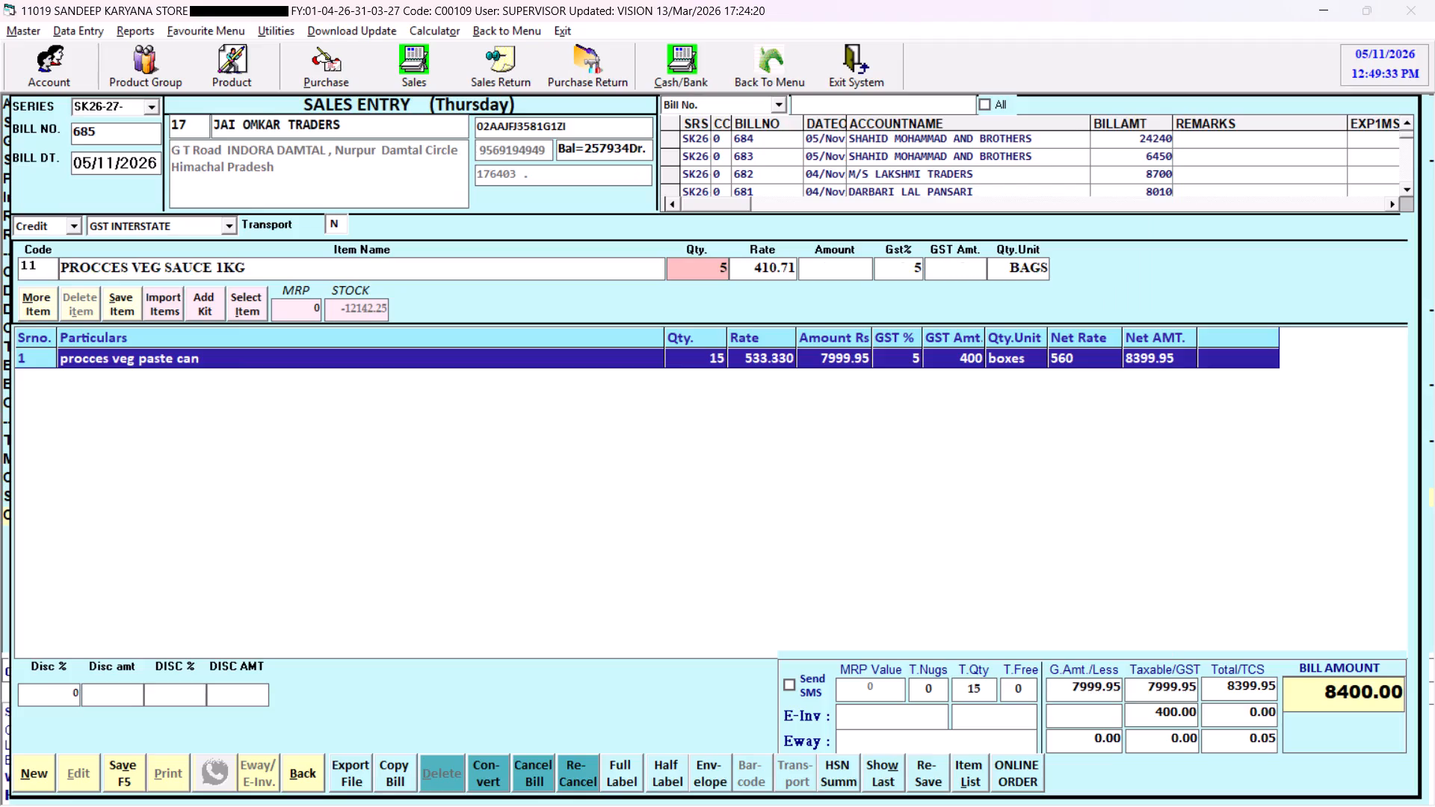
key("Return")
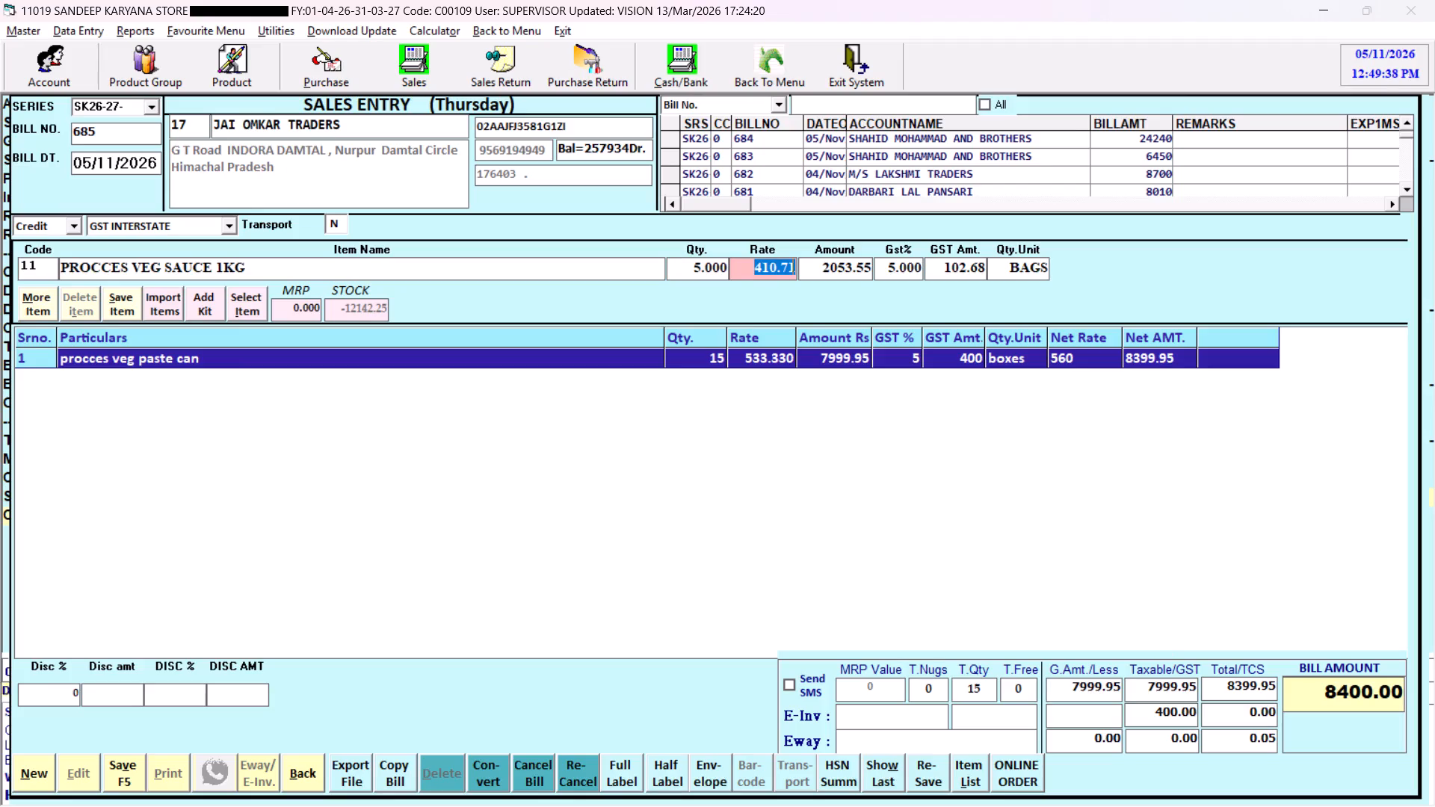
Set the PROCCES VEG SAUCE 1KG rate to 457.14 and unit to boxes, add the line and continue to another item entry.
type("457")
type(".14")
key("Return")
key("Return")
key("Return")
key("Return")
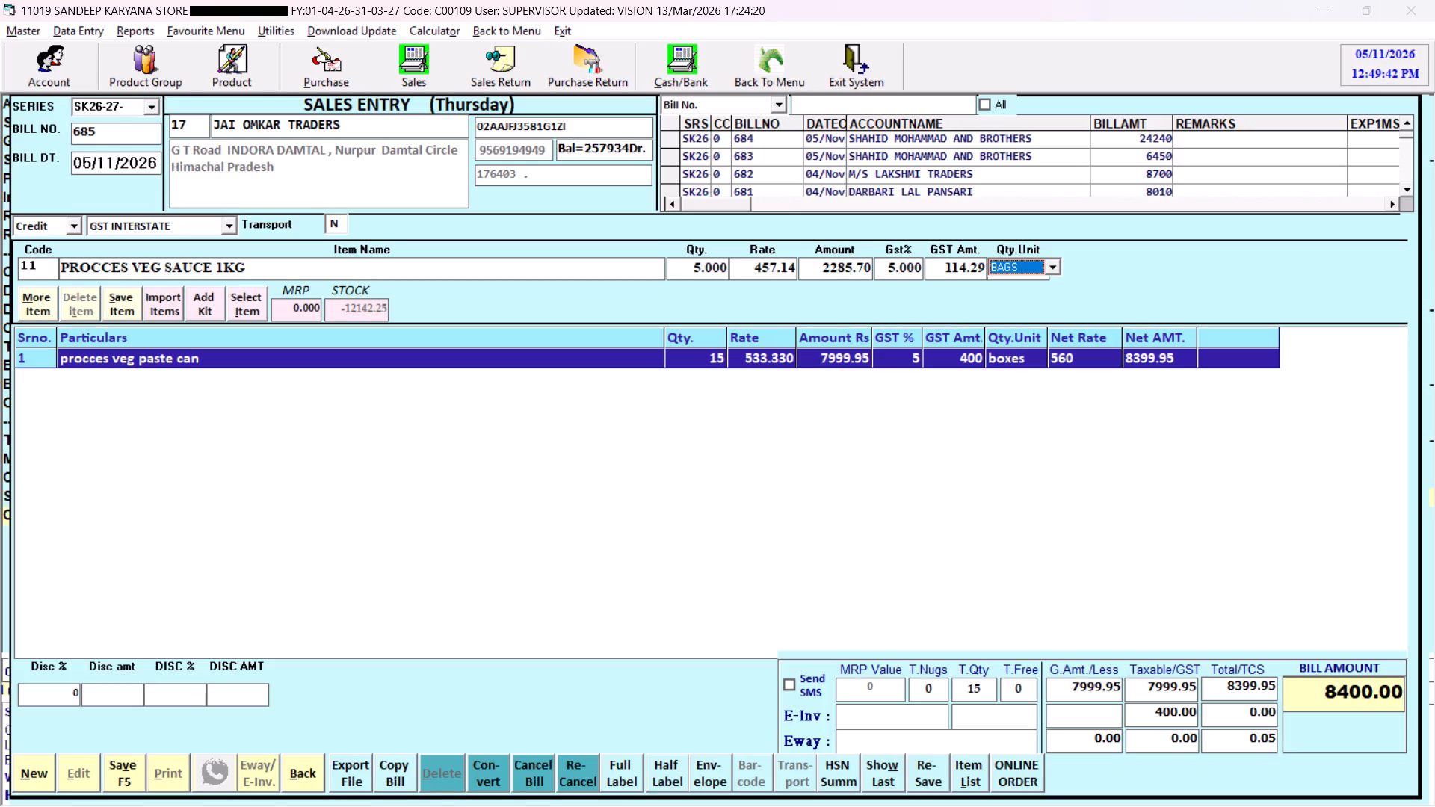
key("Up")
key("Down")
key("Down")
key("Return")
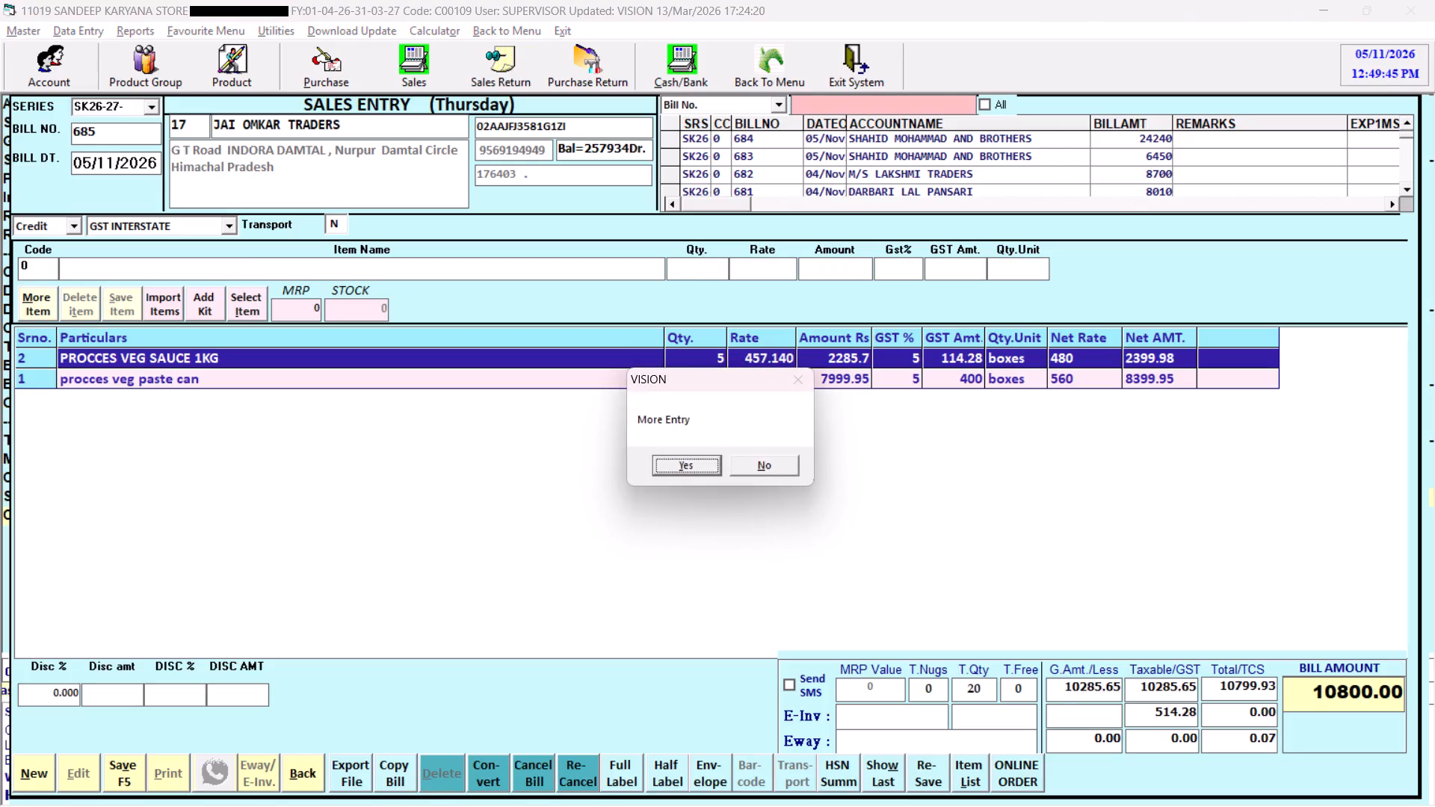
key("Return")
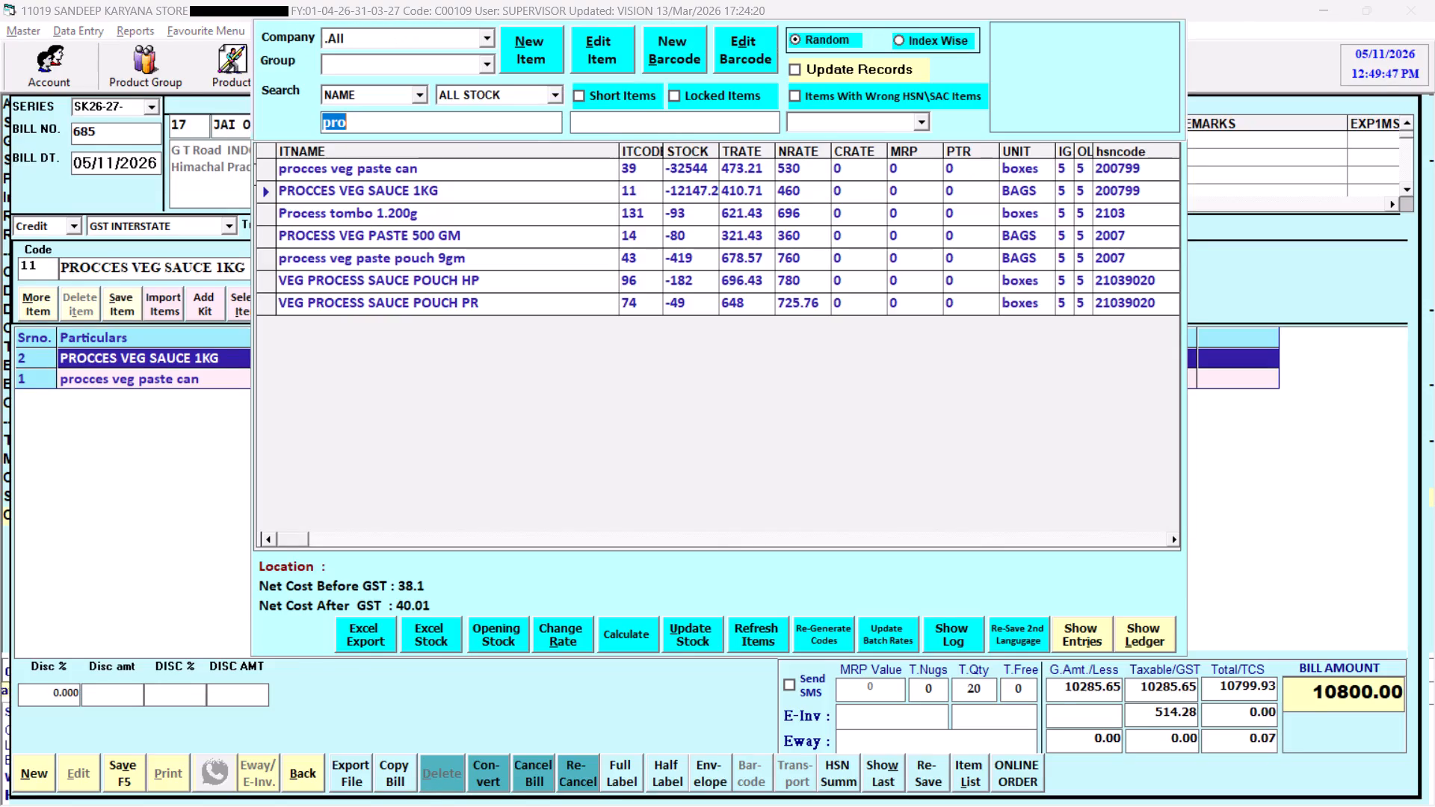
Search the items for "gre", select GREEN CHILLY SAUCE SD650 GM and set its quantity to 10.
type("gre")
key("Left")
key("Down")
key("Down")
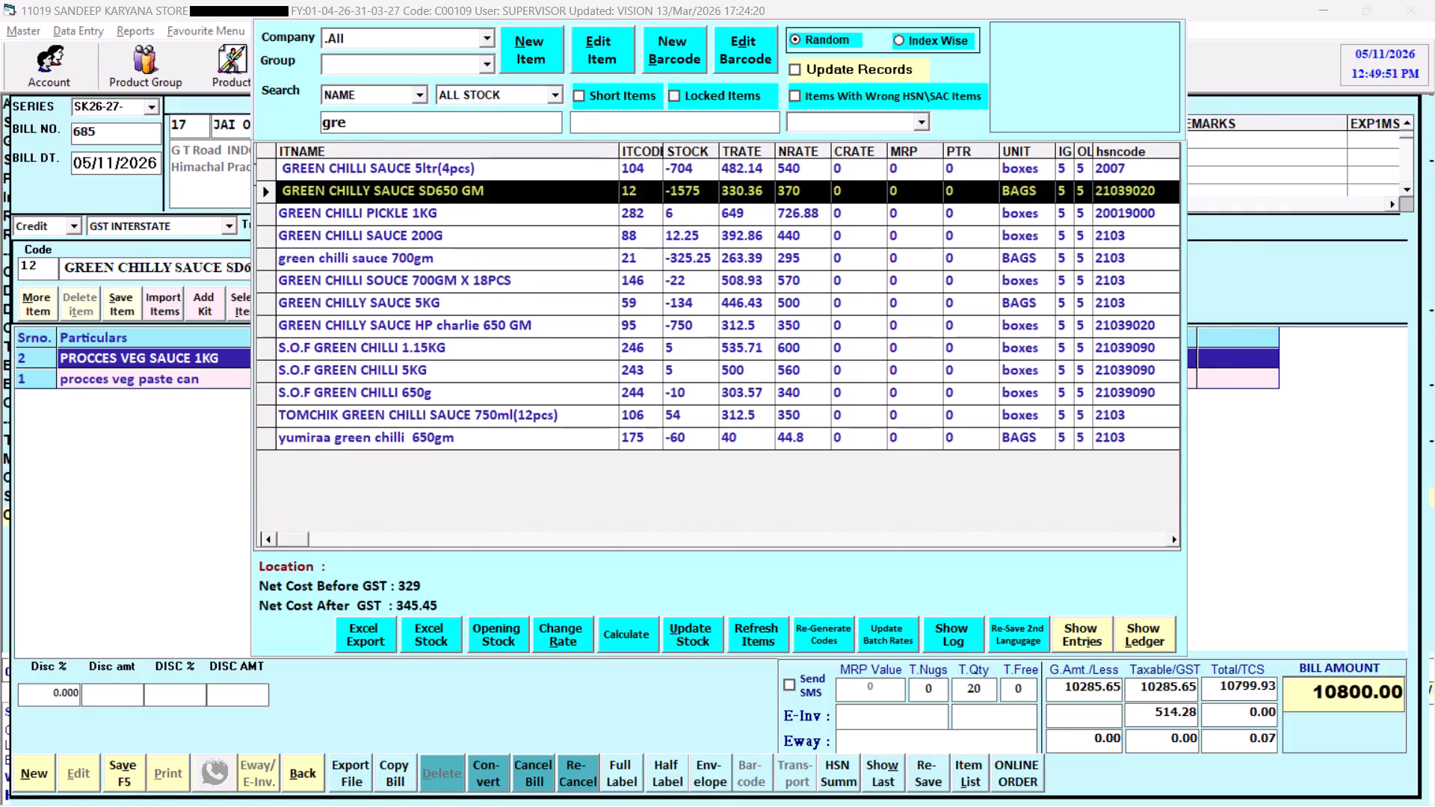
key("Return")
key("Return")
key("Return")
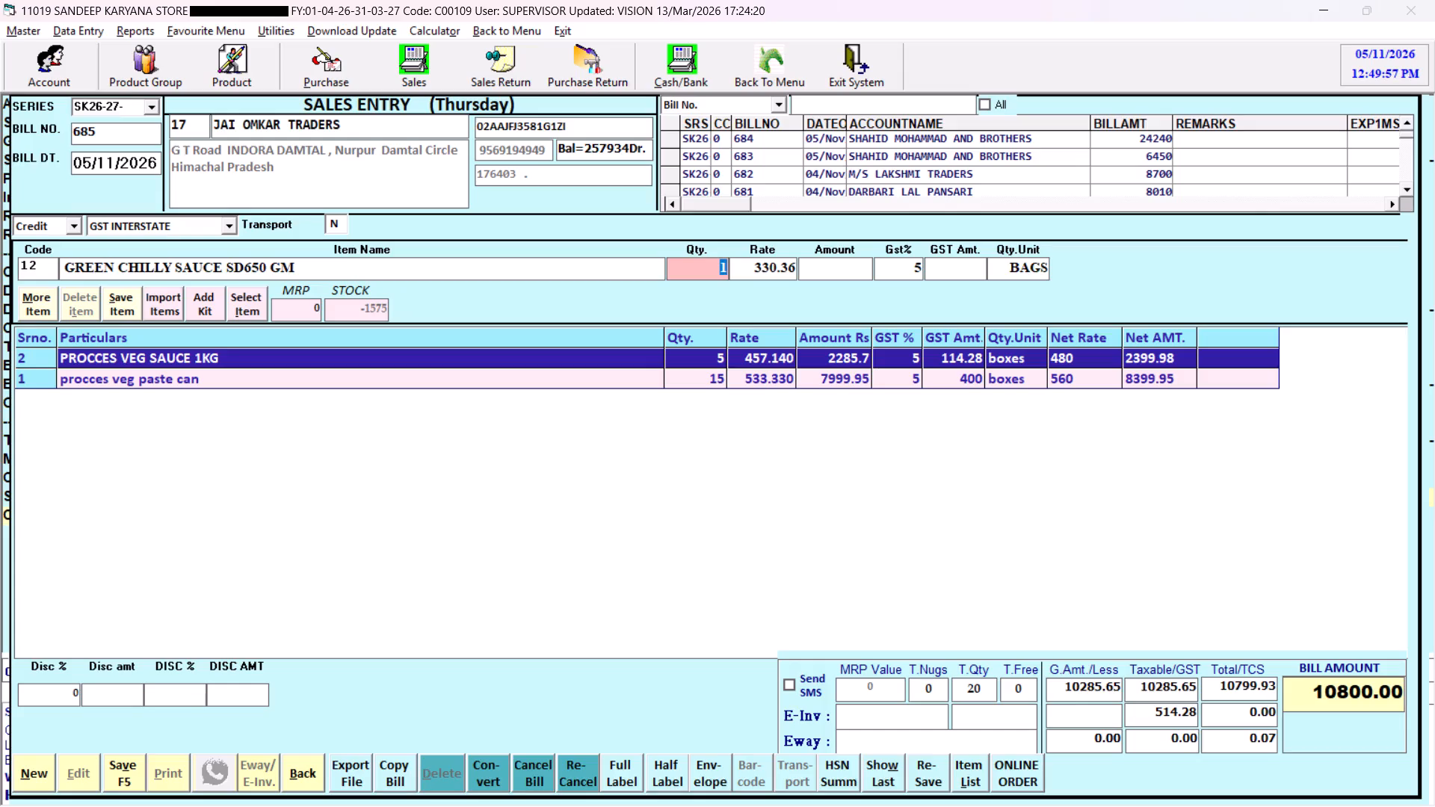
type("10")
key("Return")
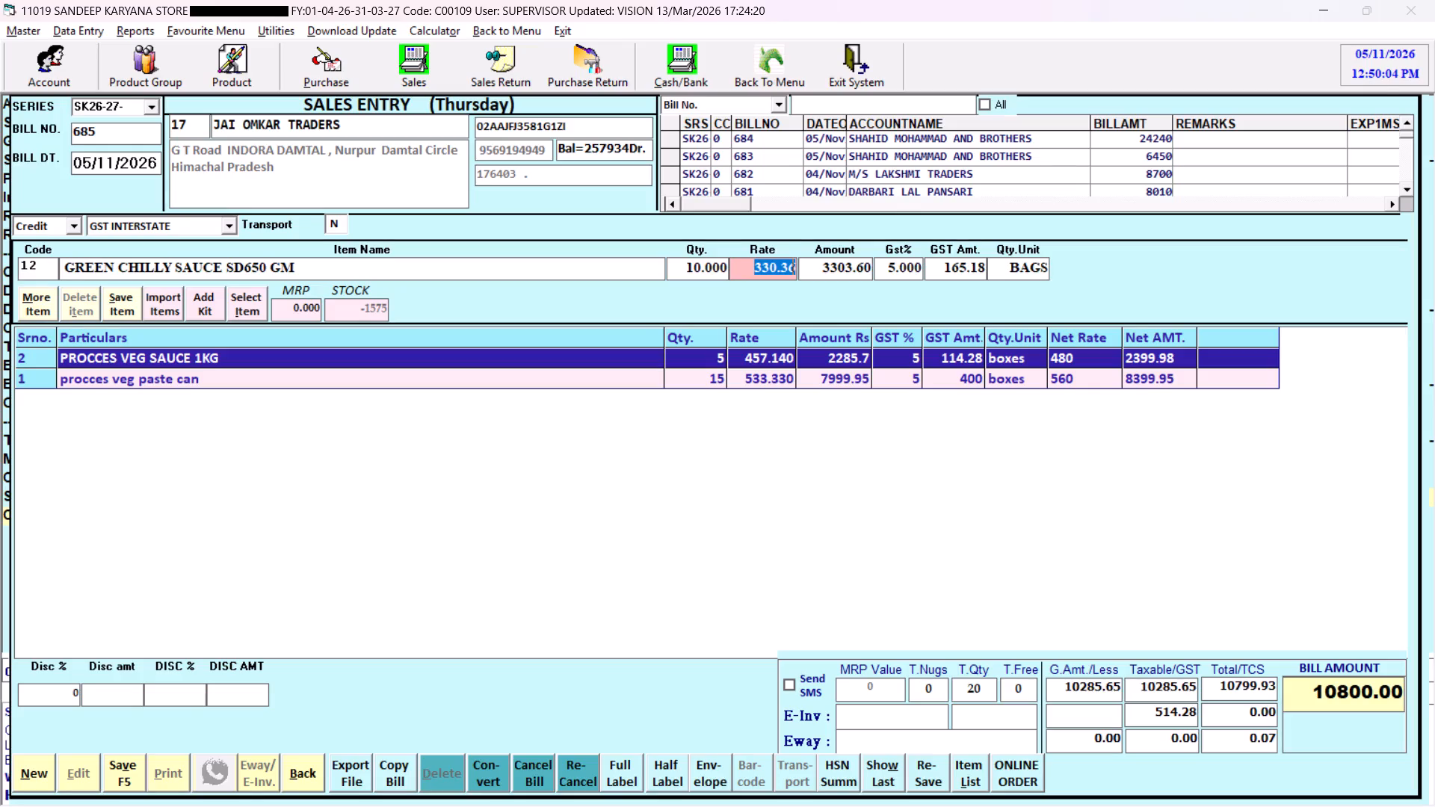
Set the GREEN CHILLY SAUCE SD650 GM rate to 371.42 and unit to boxes, and add the line to bill 685.
type("38")
key("BackSpace")
key("BackSpace")
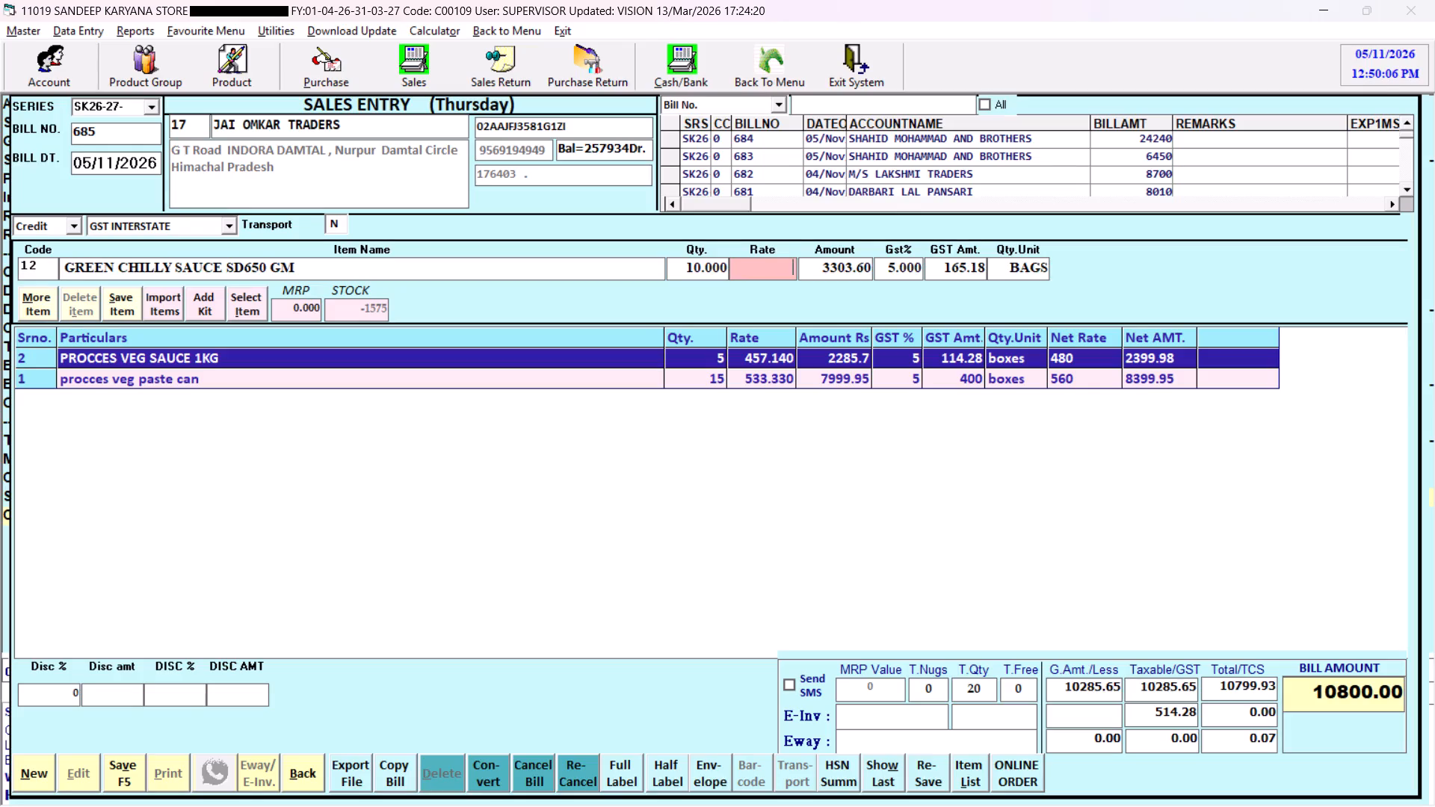
key("3")
type("71.4")
key("2")
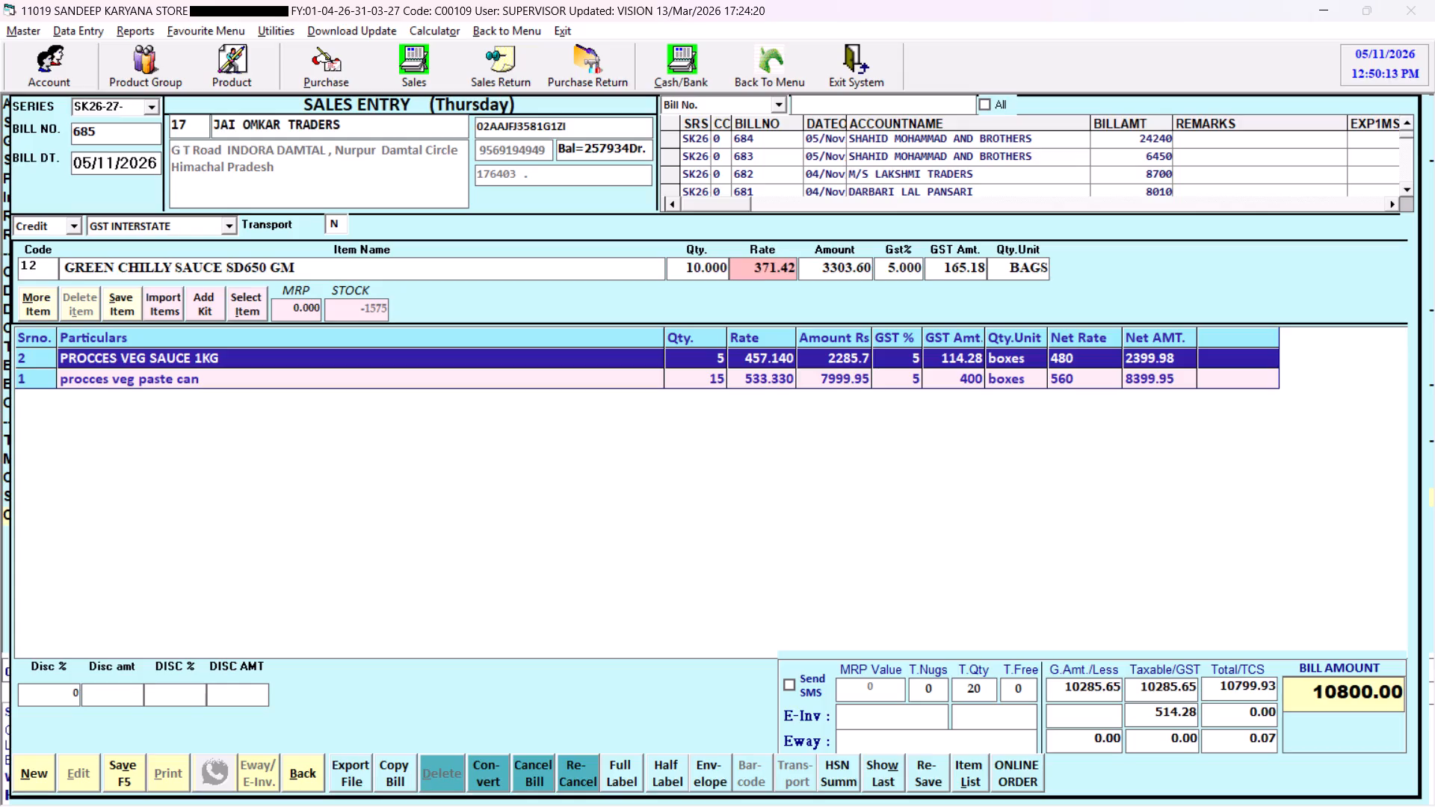
key("Return")
key("Return")
key("Return")
key("Return")
key("Up")
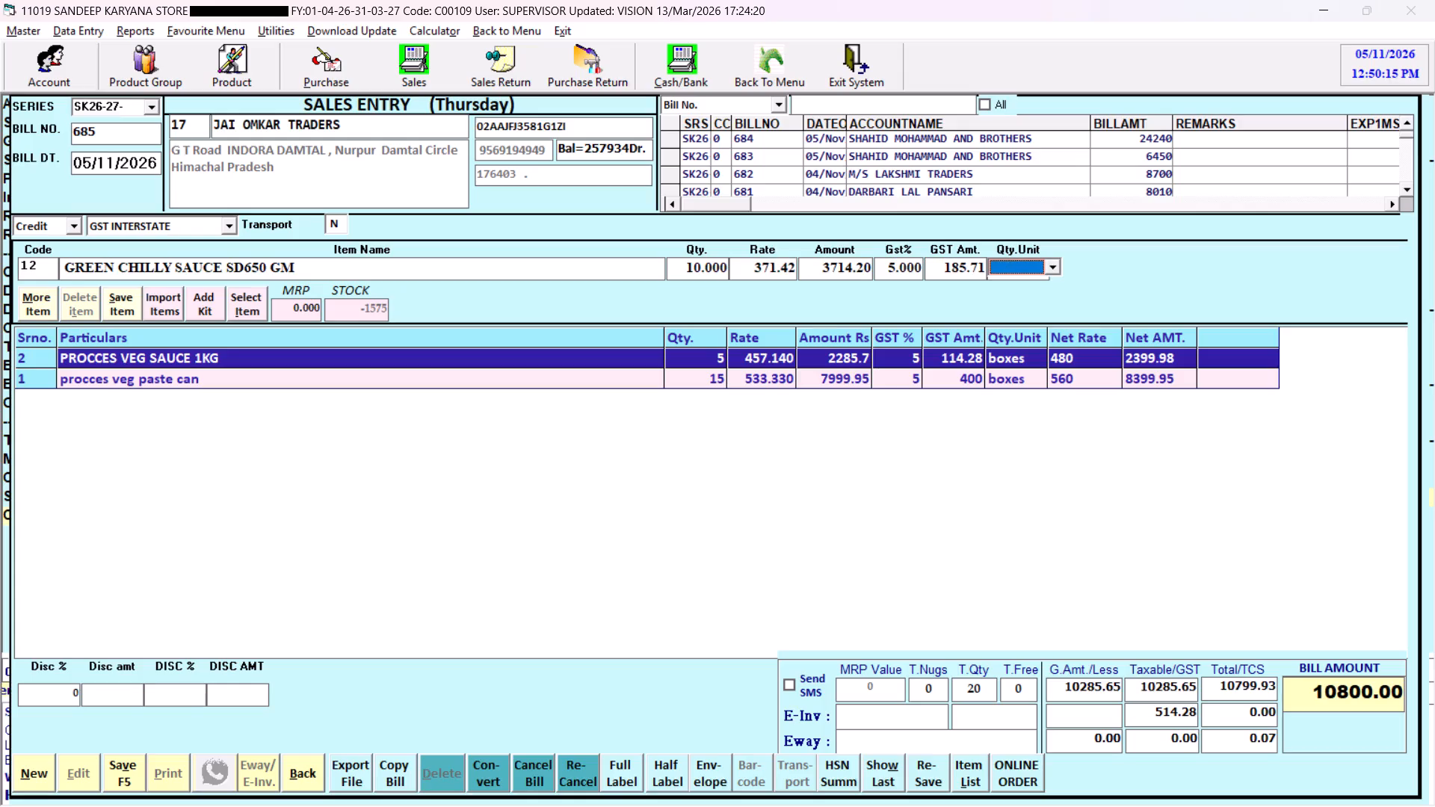
key("Down")
key("Down")
key("Return")
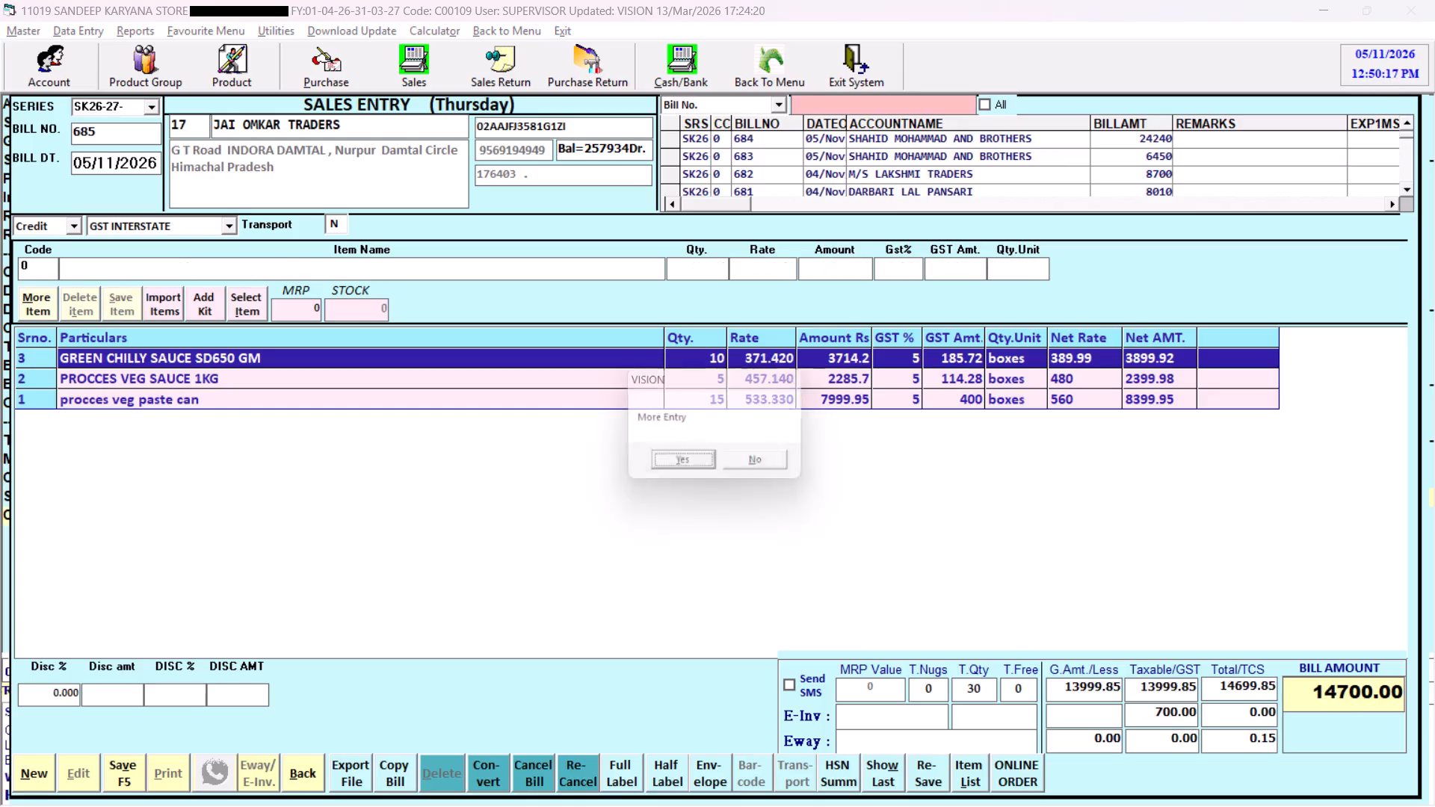
Decline further item entries and save bill 685 for JAI OMKAR TRADERS.
key("Right")
key("Return")
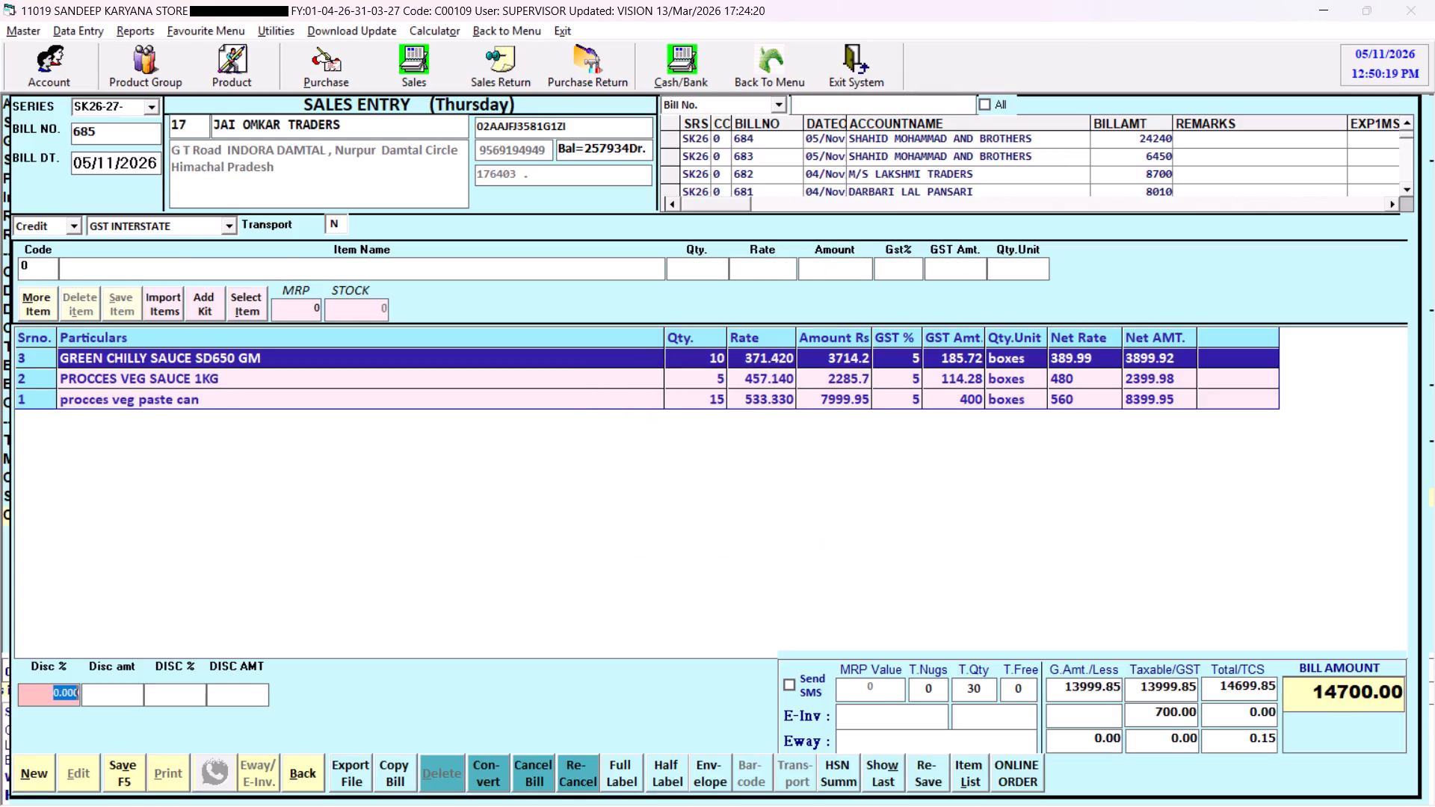
key("alt+v")
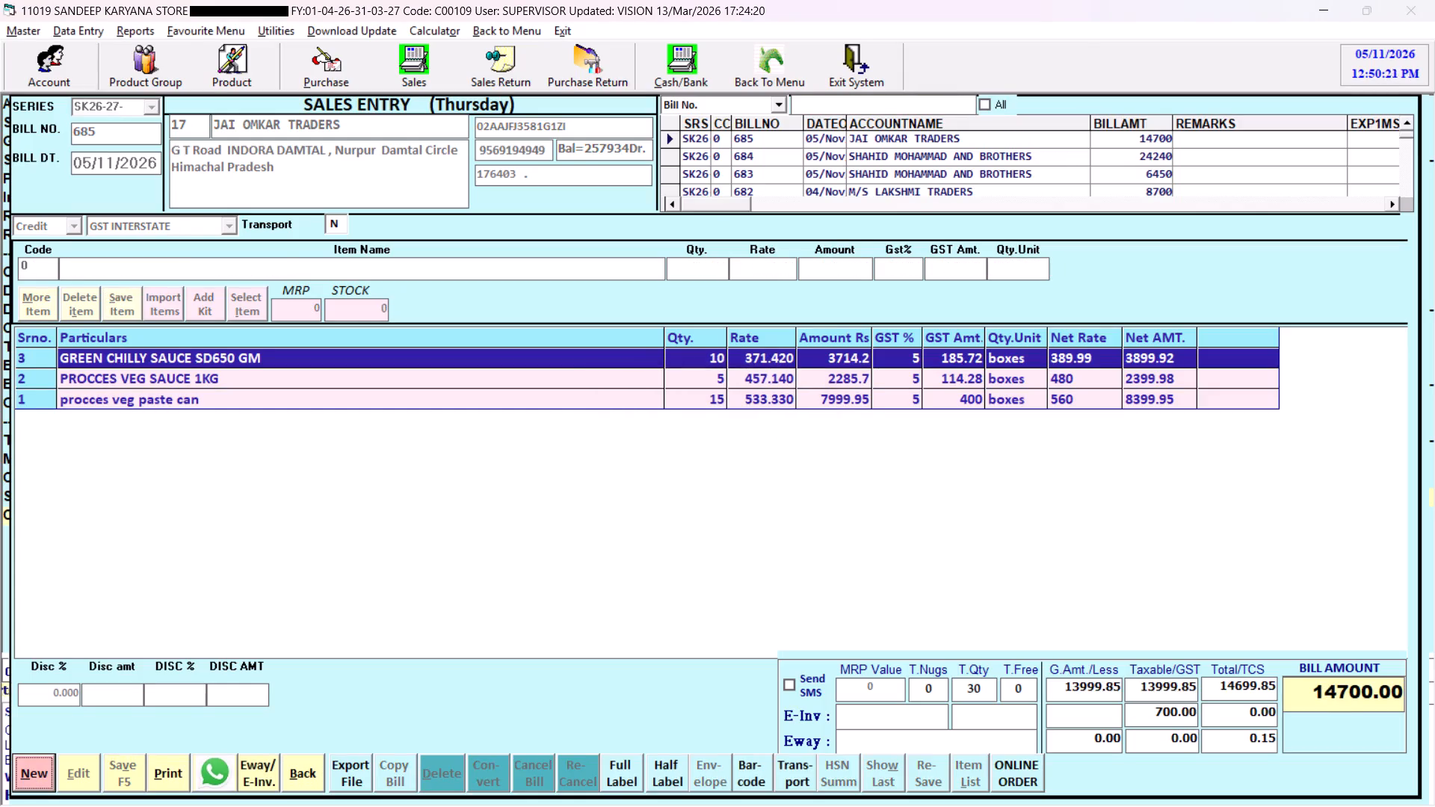
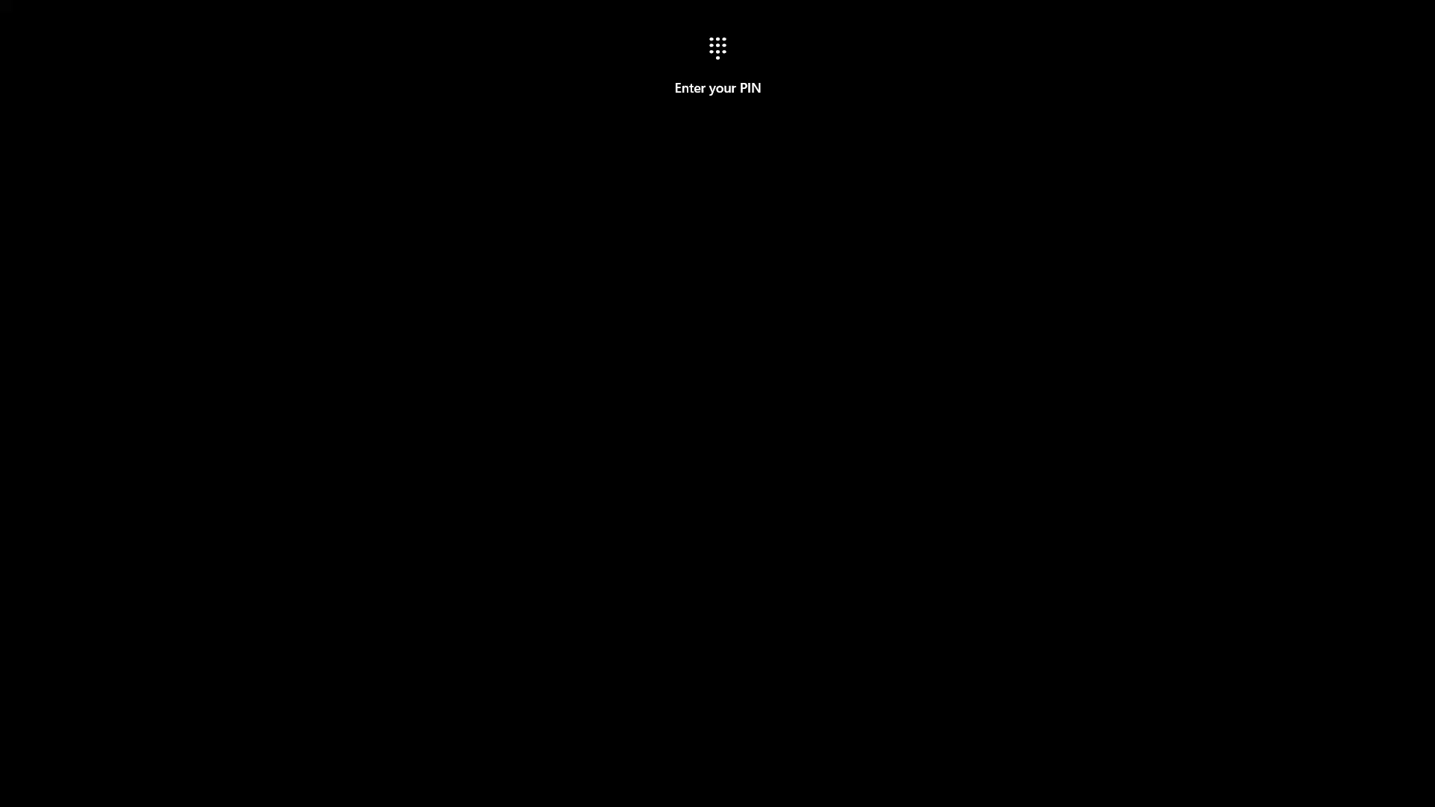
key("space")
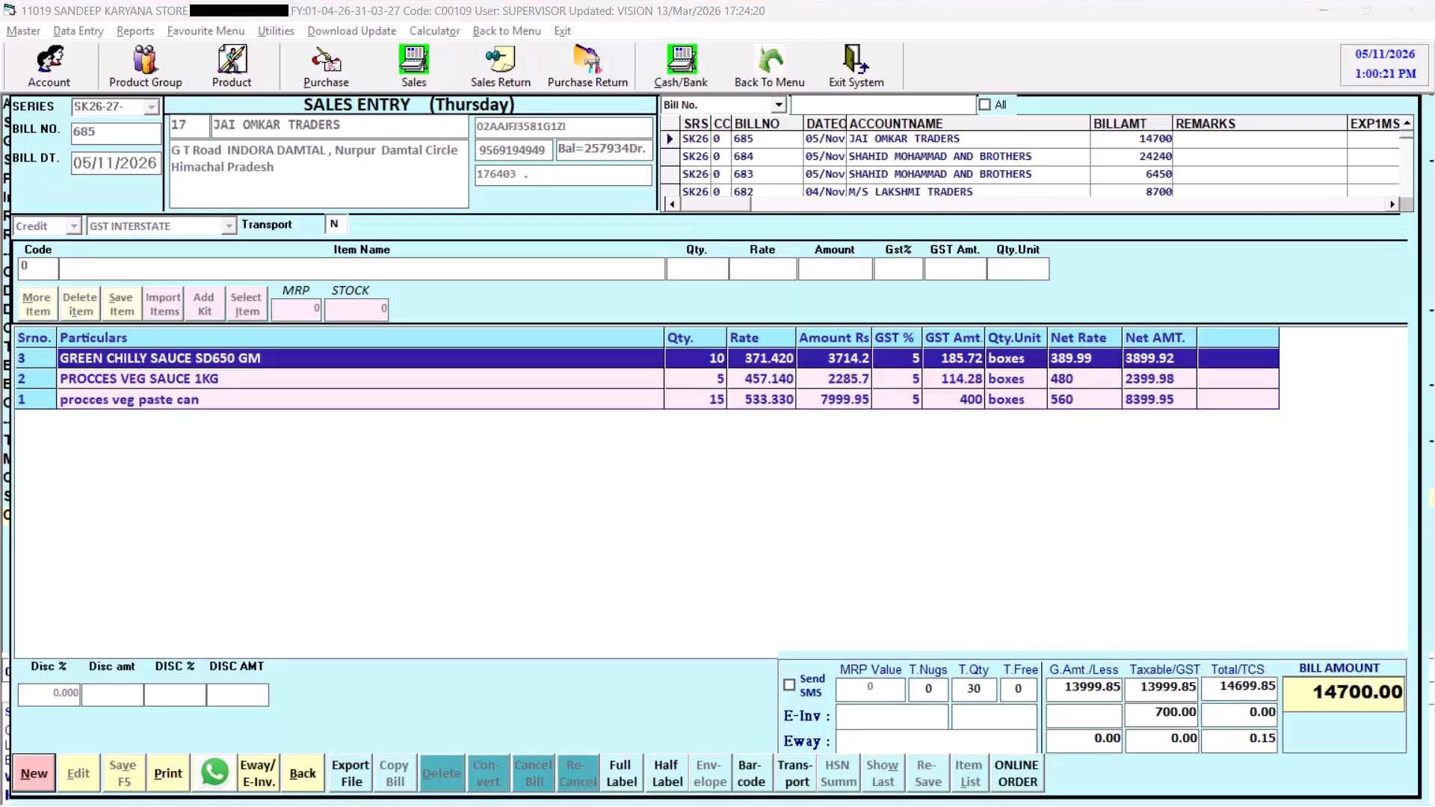
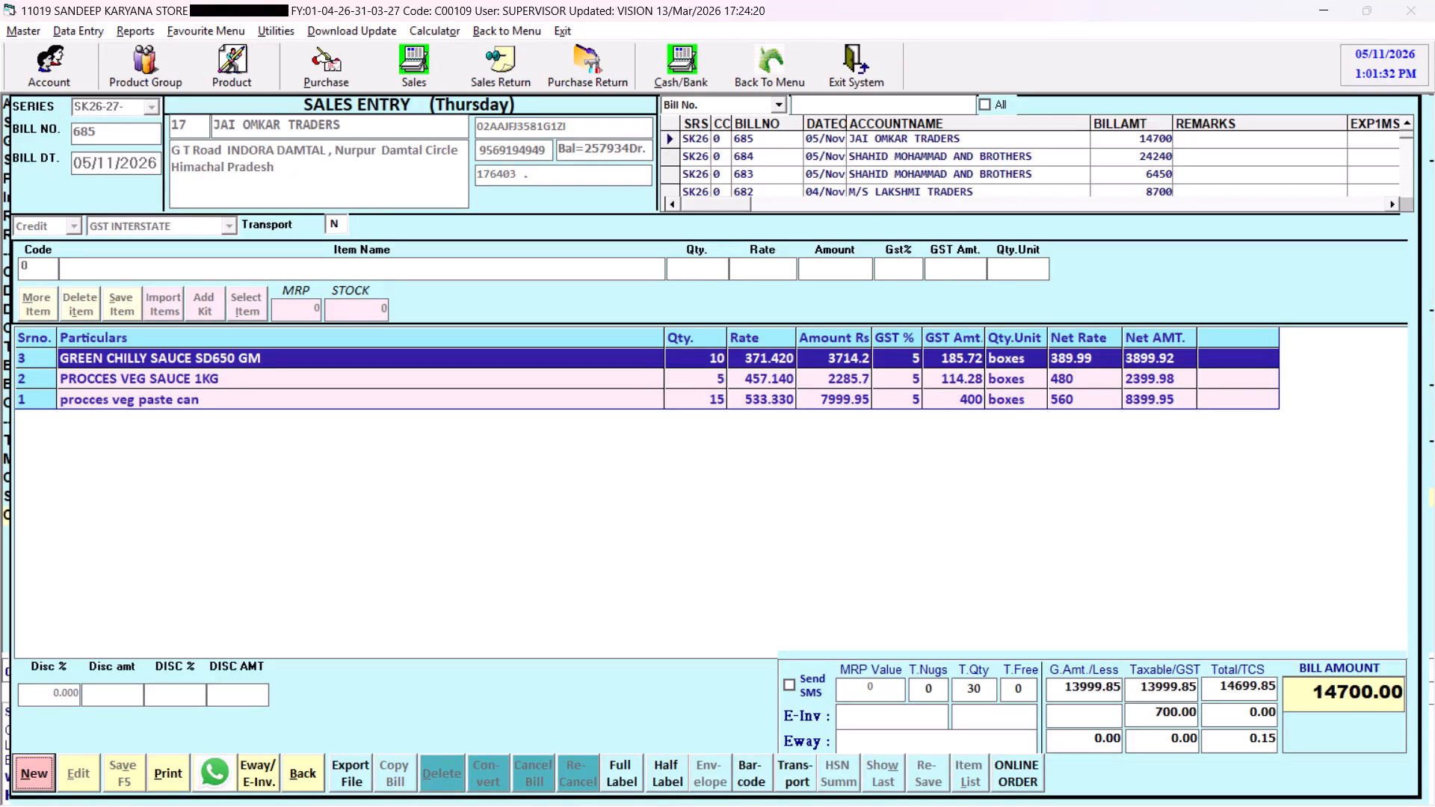
Review the saved sales bills 683 to 685 in the bill list, returning to bill 685 for JAI OMKAR TRADERS.
left_click(822, 140)
key("Down")
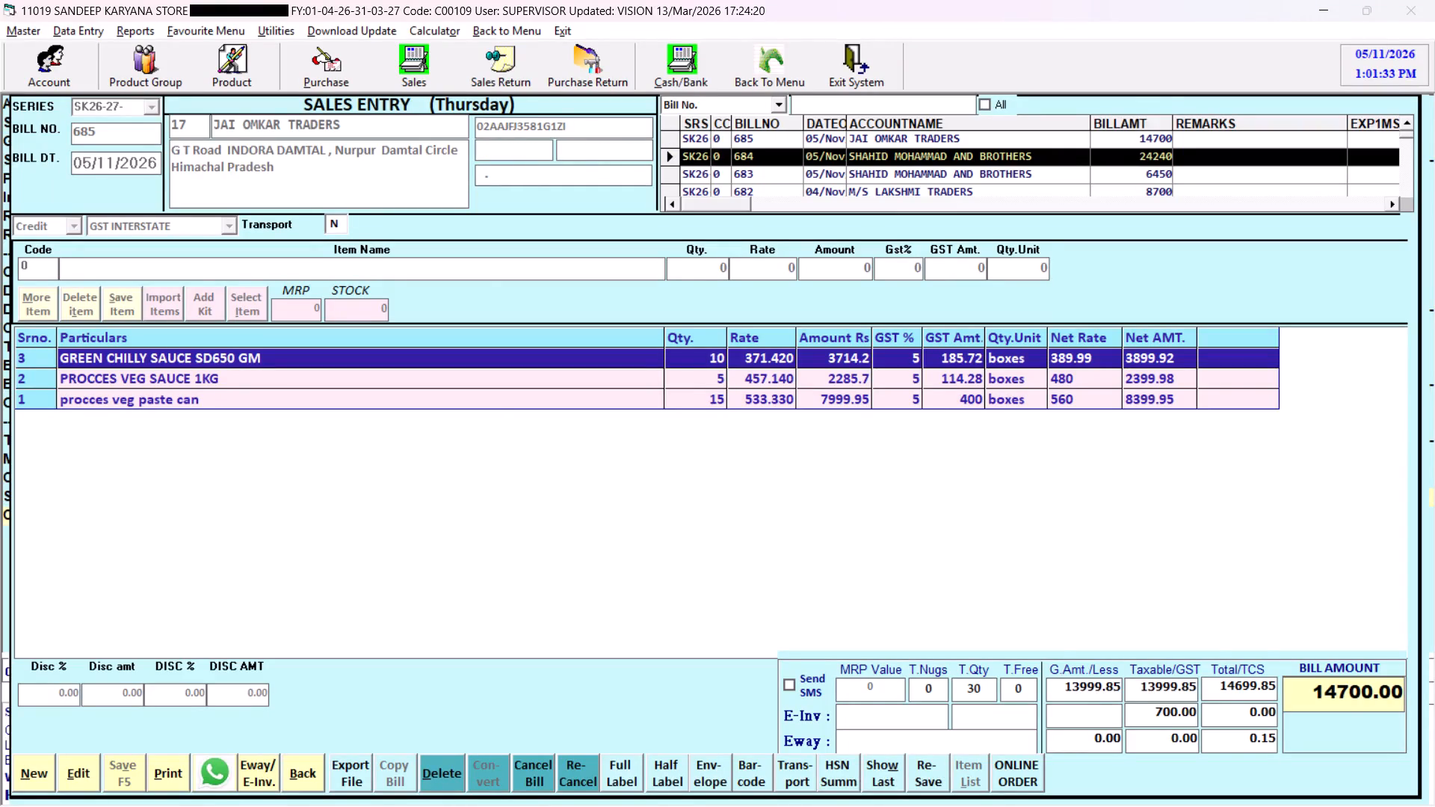
key("Down")
key("Up")
key("Up")
key("Up")
key("Up")
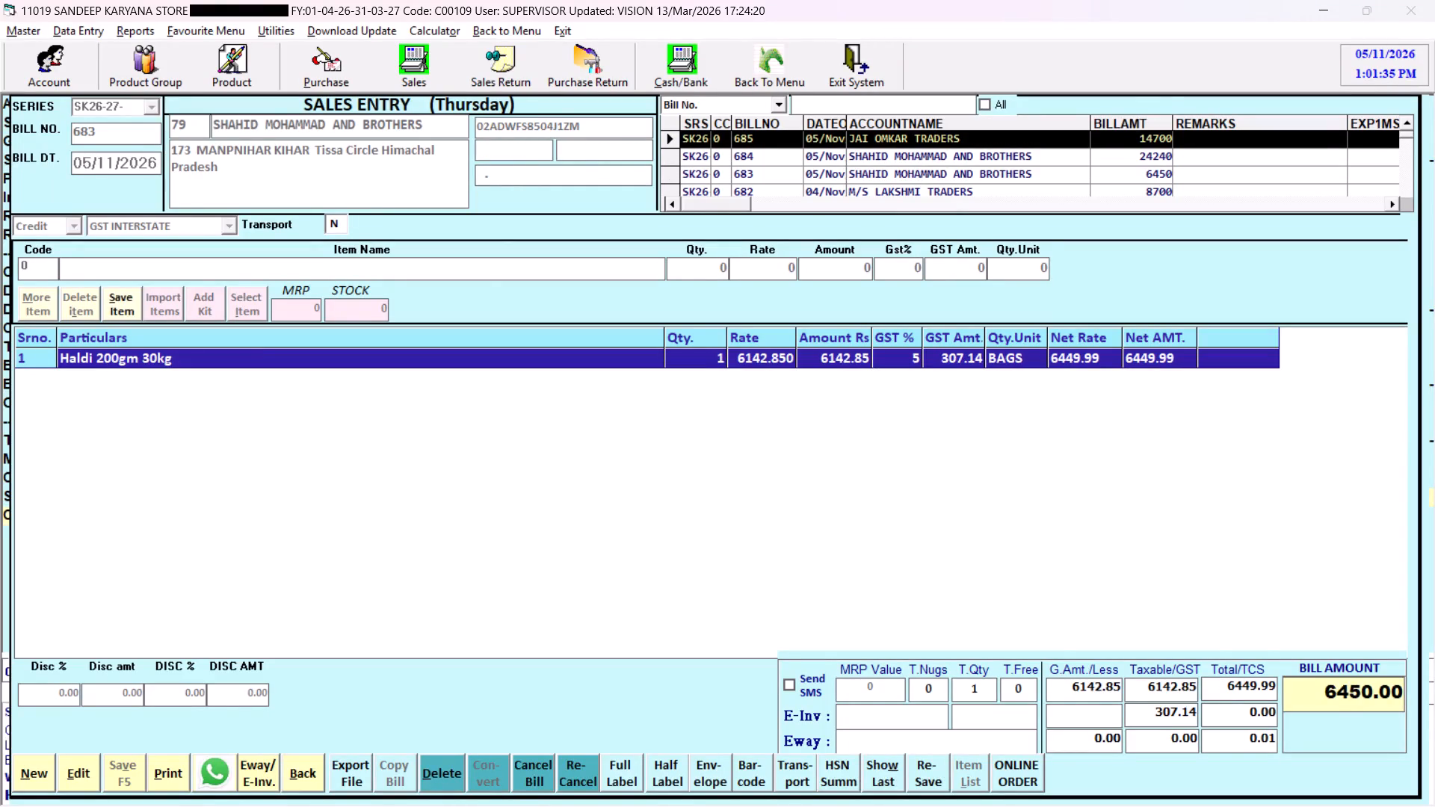
Print sales invoices 683 through 685 on the printer, setting the starting bill number to 683.
key("alt+p")
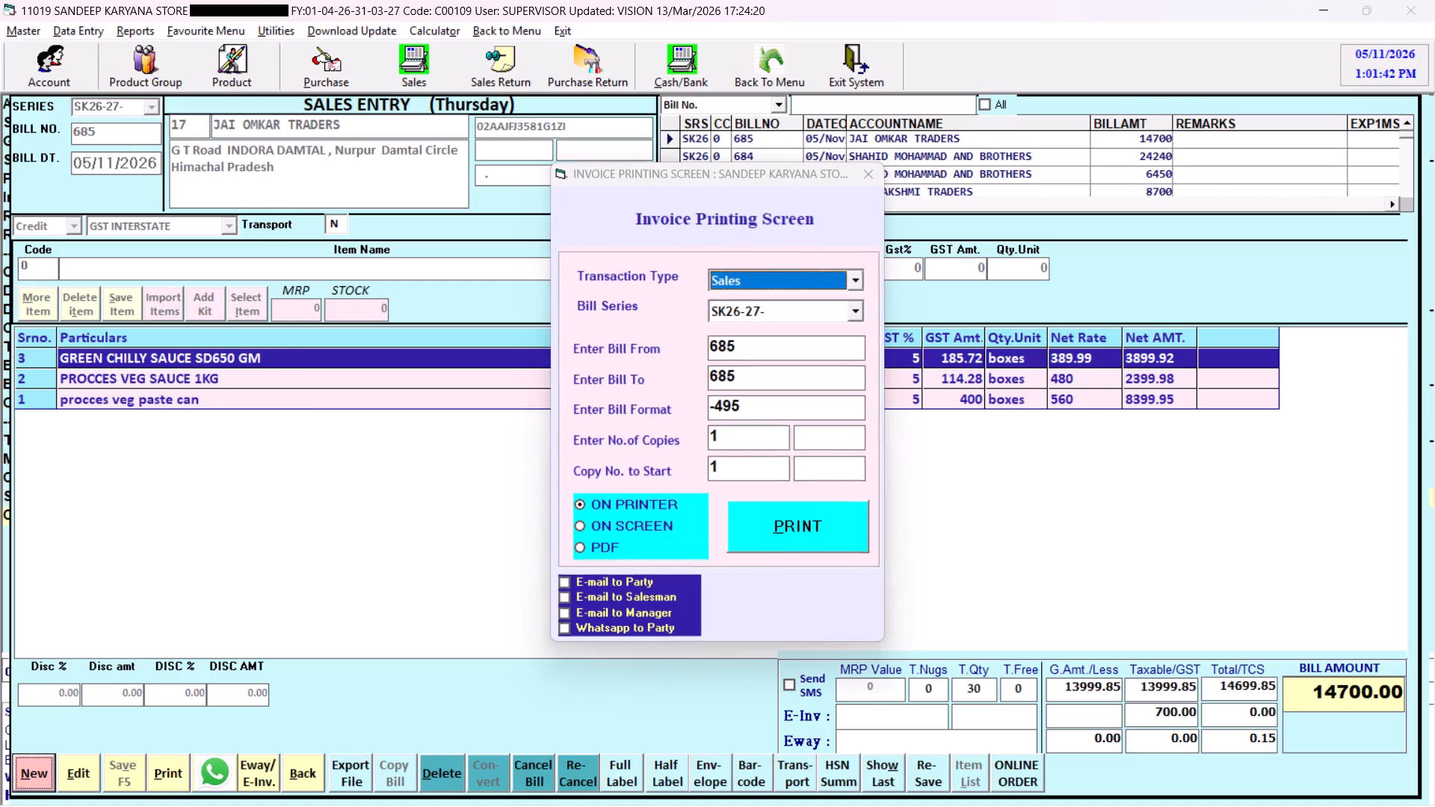
left_click(746, 356)
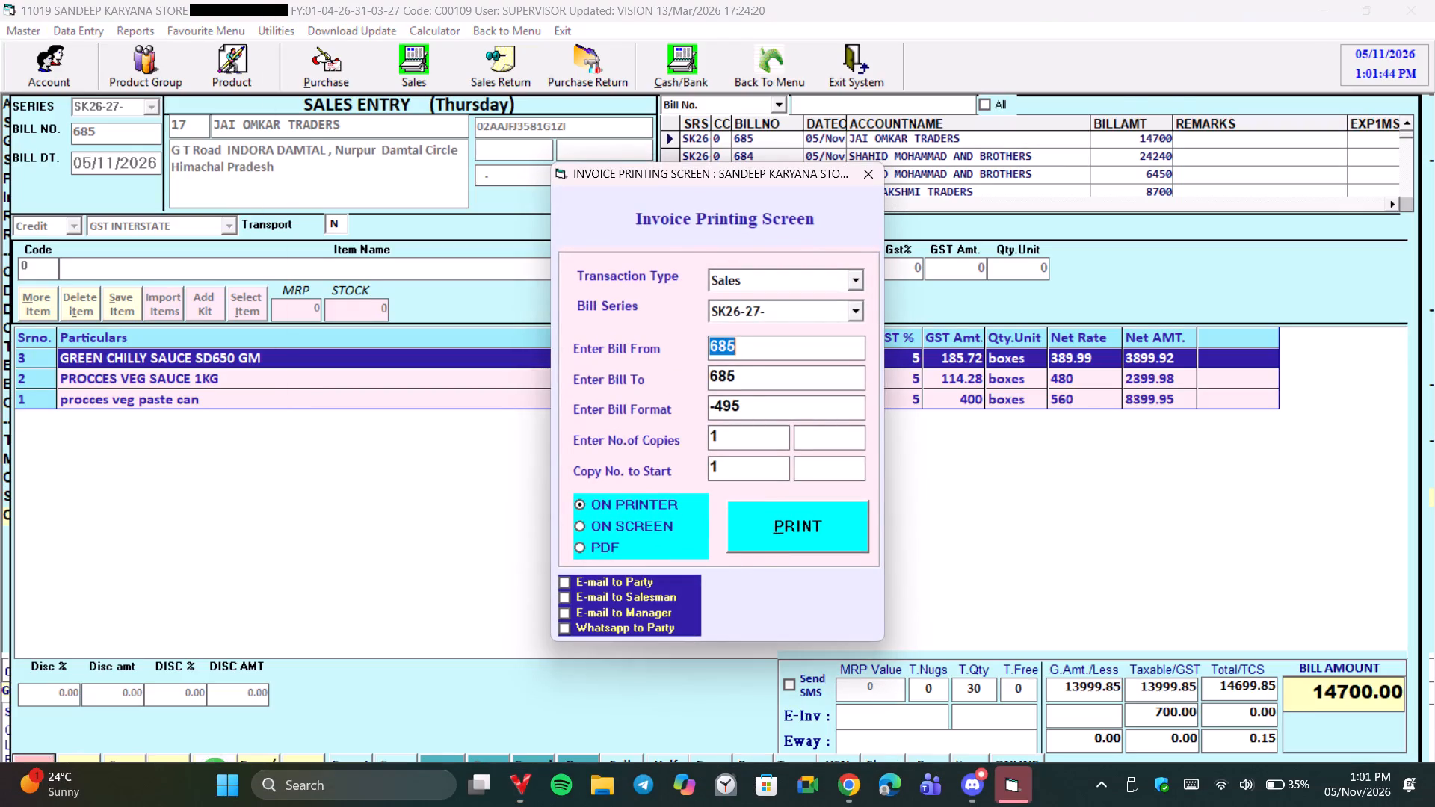
left_click(746, 356)
key("BackSpace")
key("3")
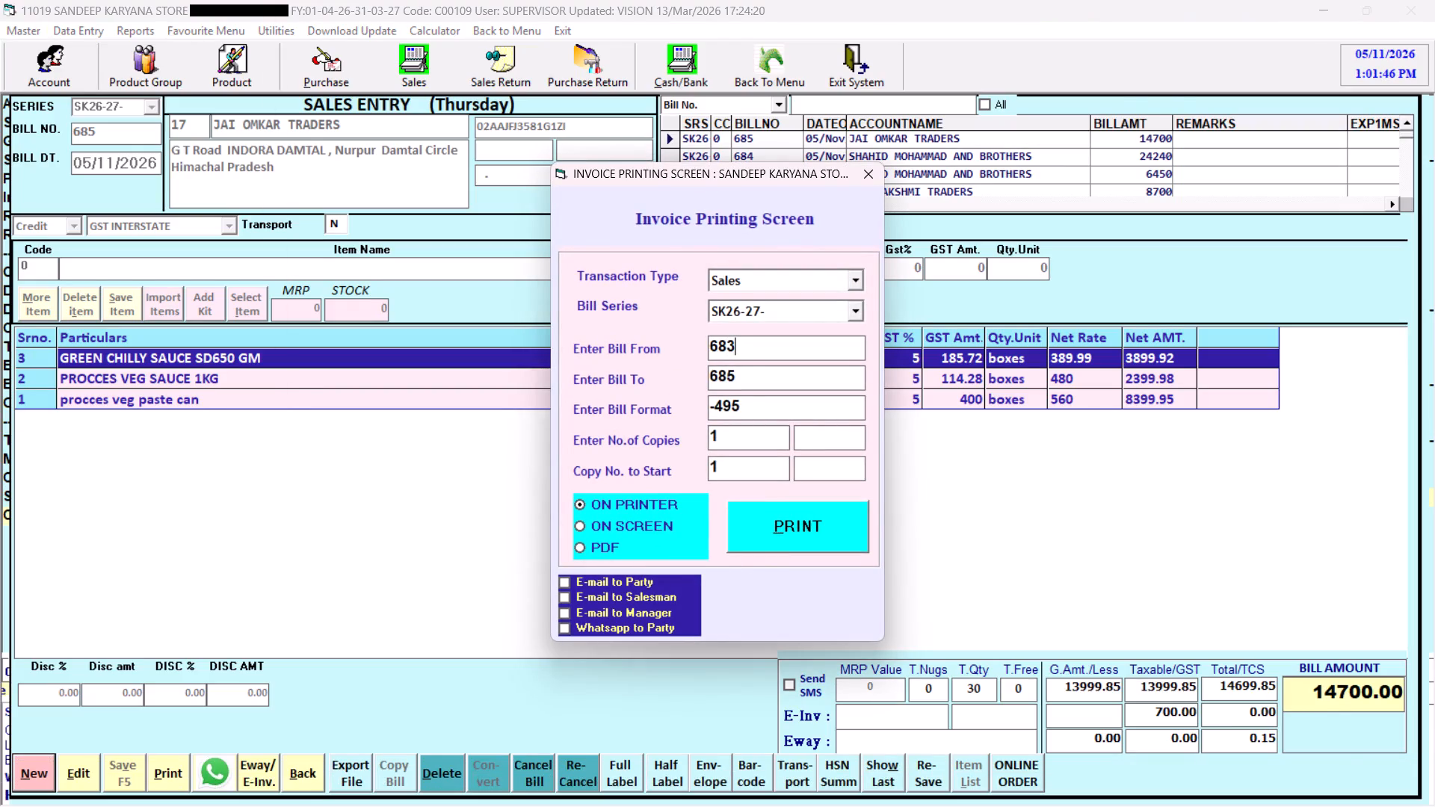
left_click(780, 523)
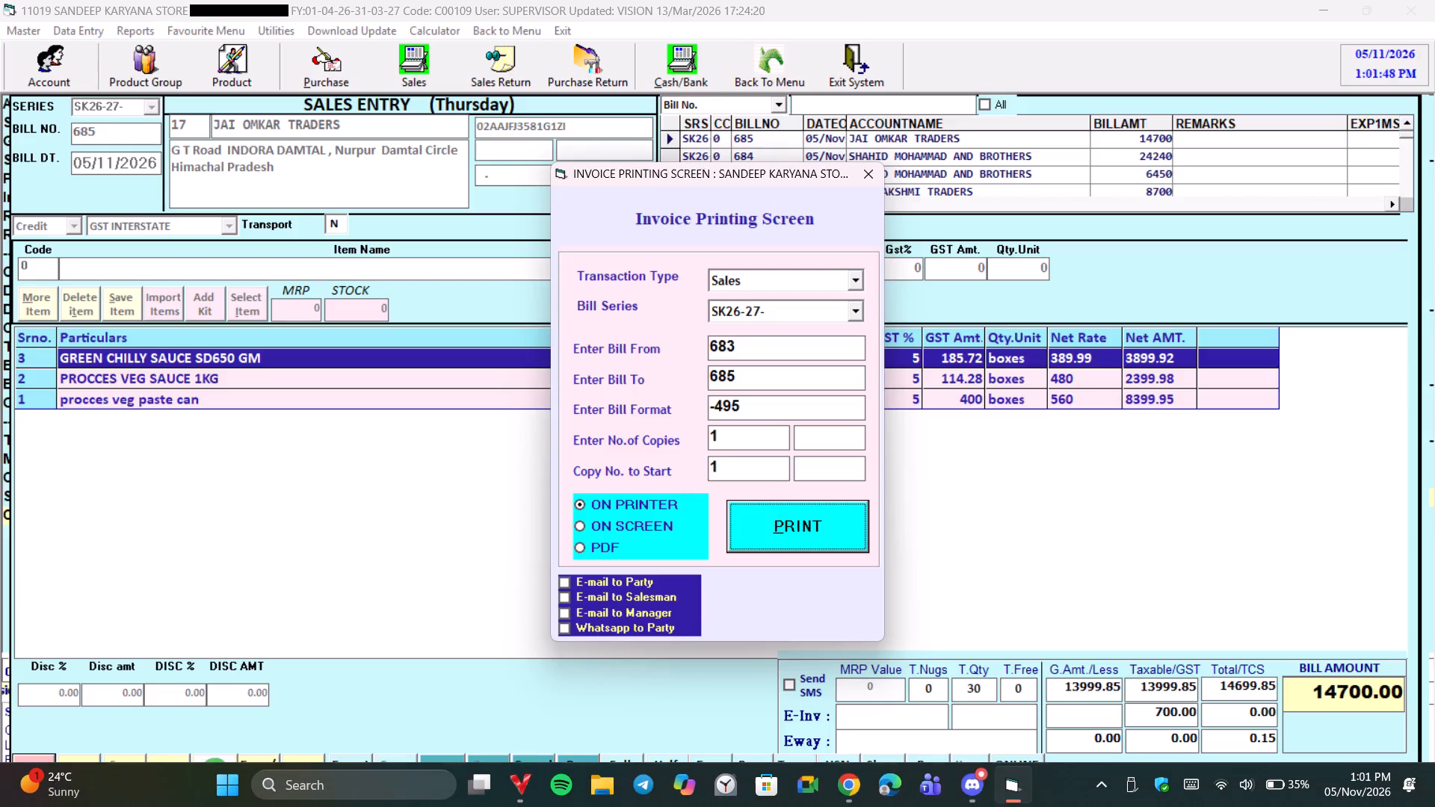
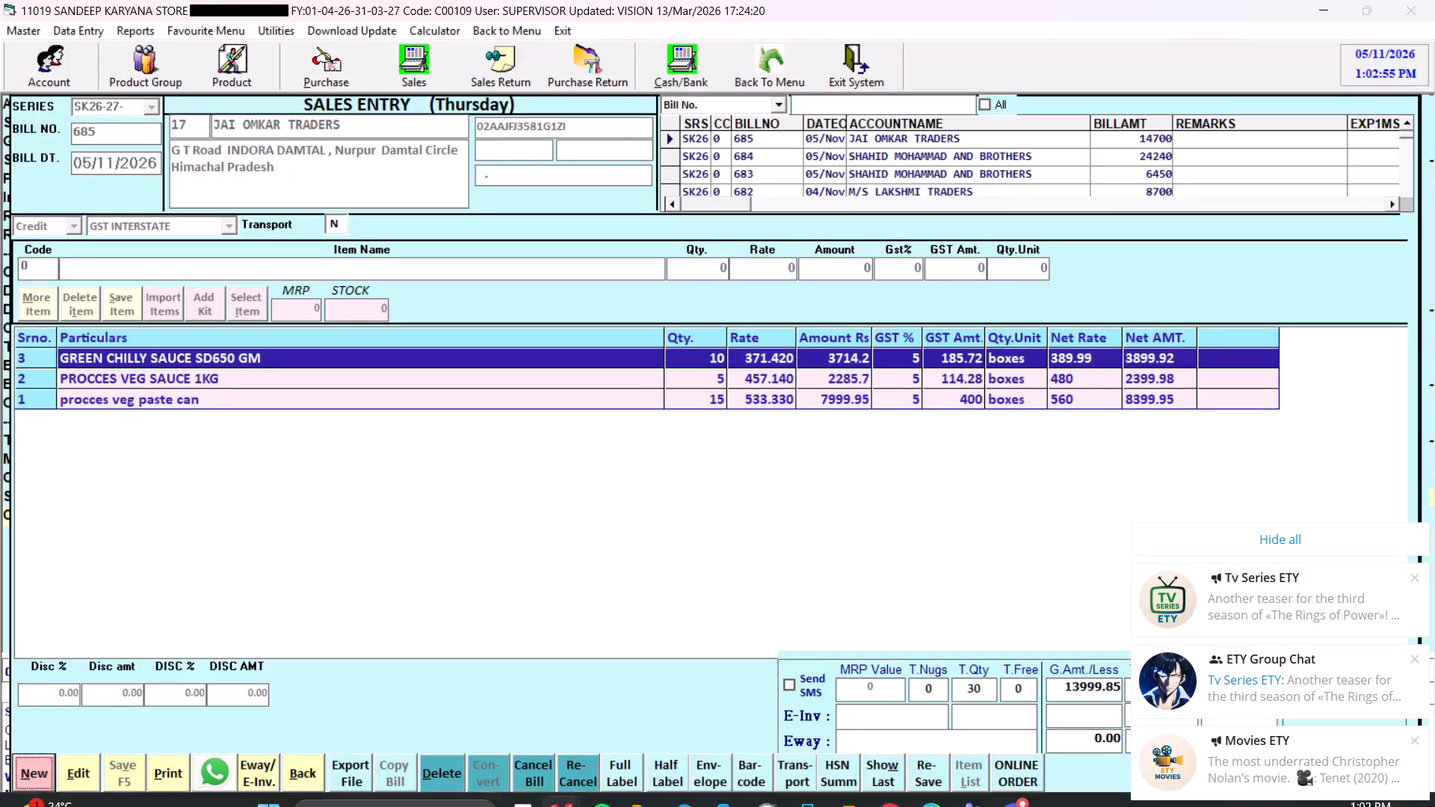
left_click(883, 151)
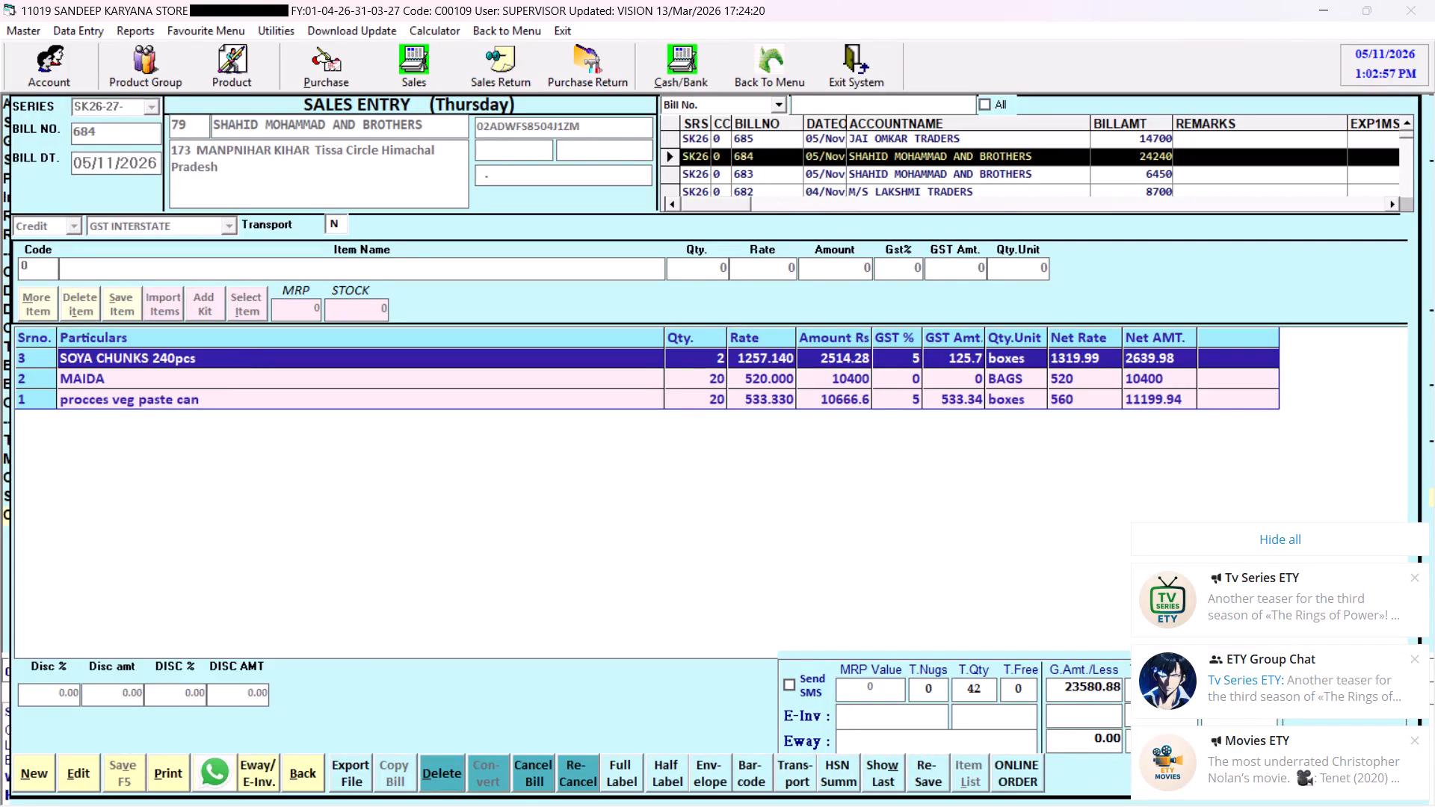
key("alt+p")
key("alt+p")
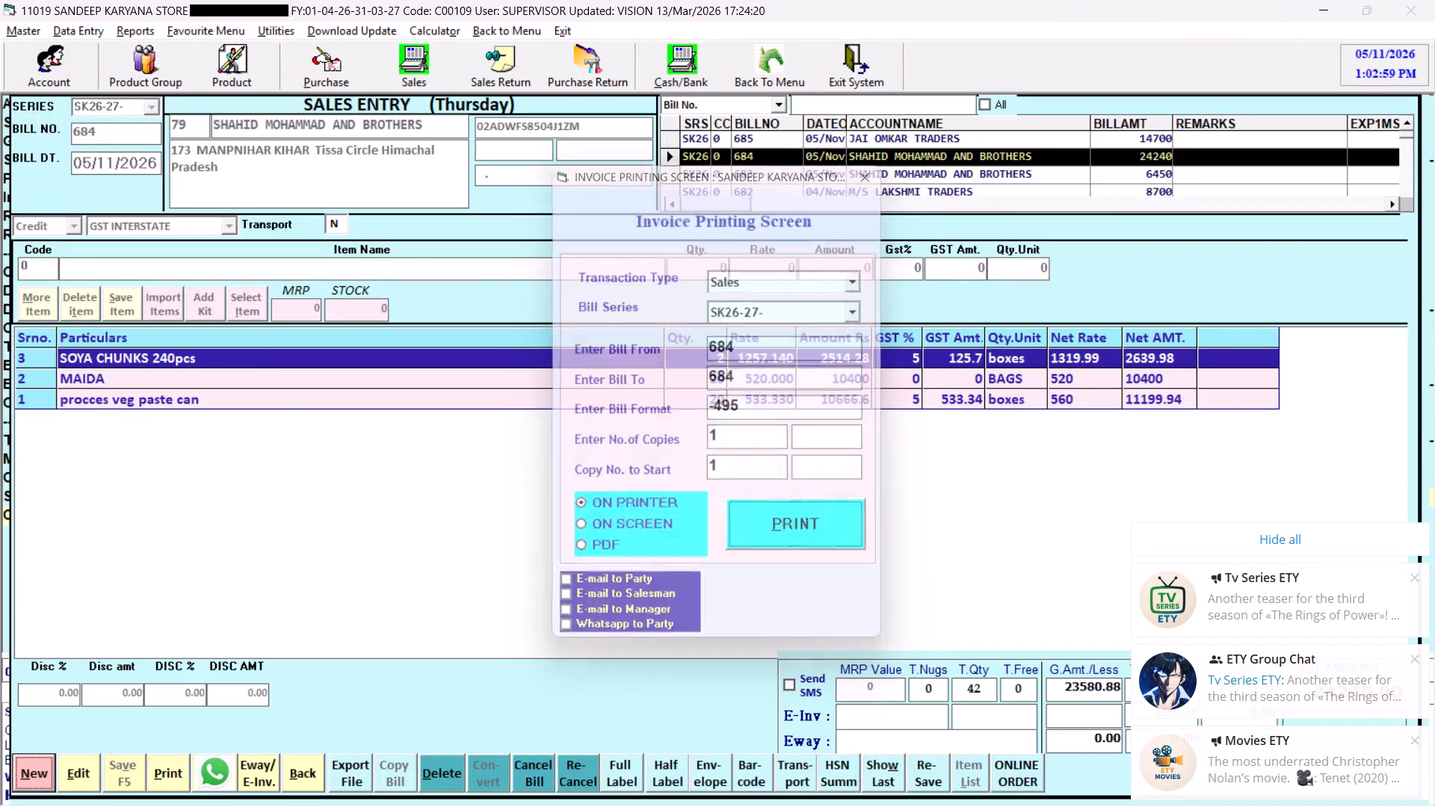
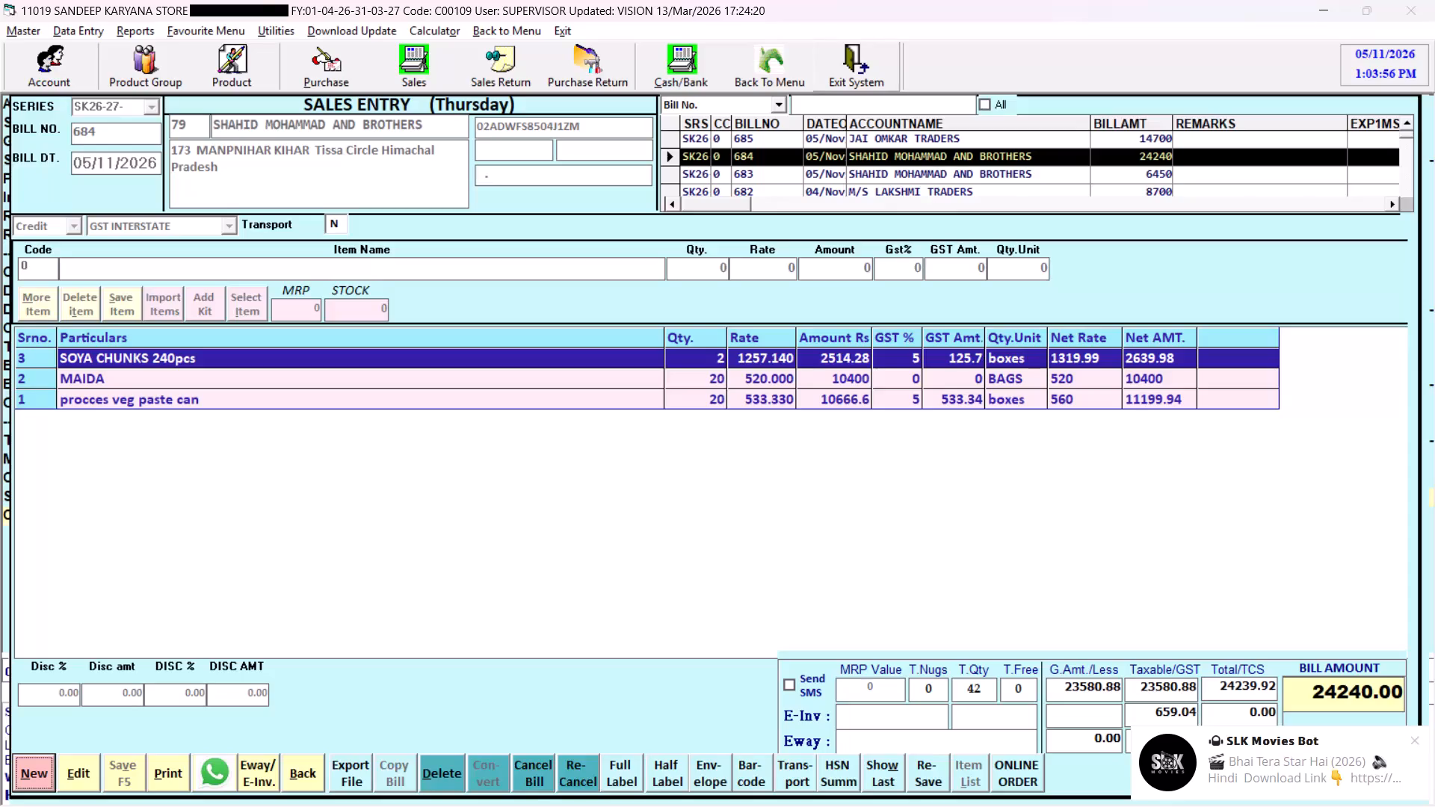
Review the earlier saved sales bills one by one, from bill 683 back to bill 677.
left_click(926, 179)
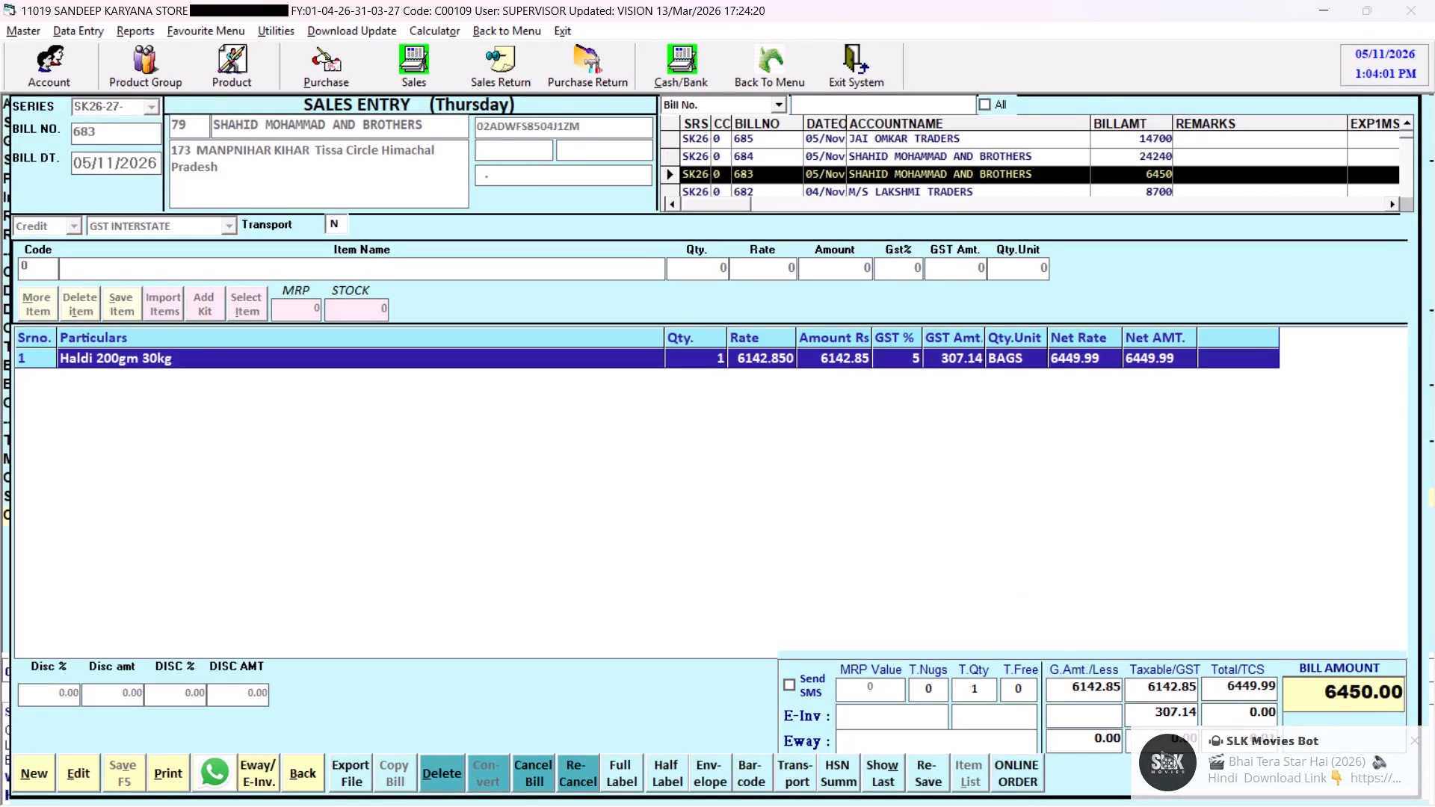
key("Down")
key("Down")
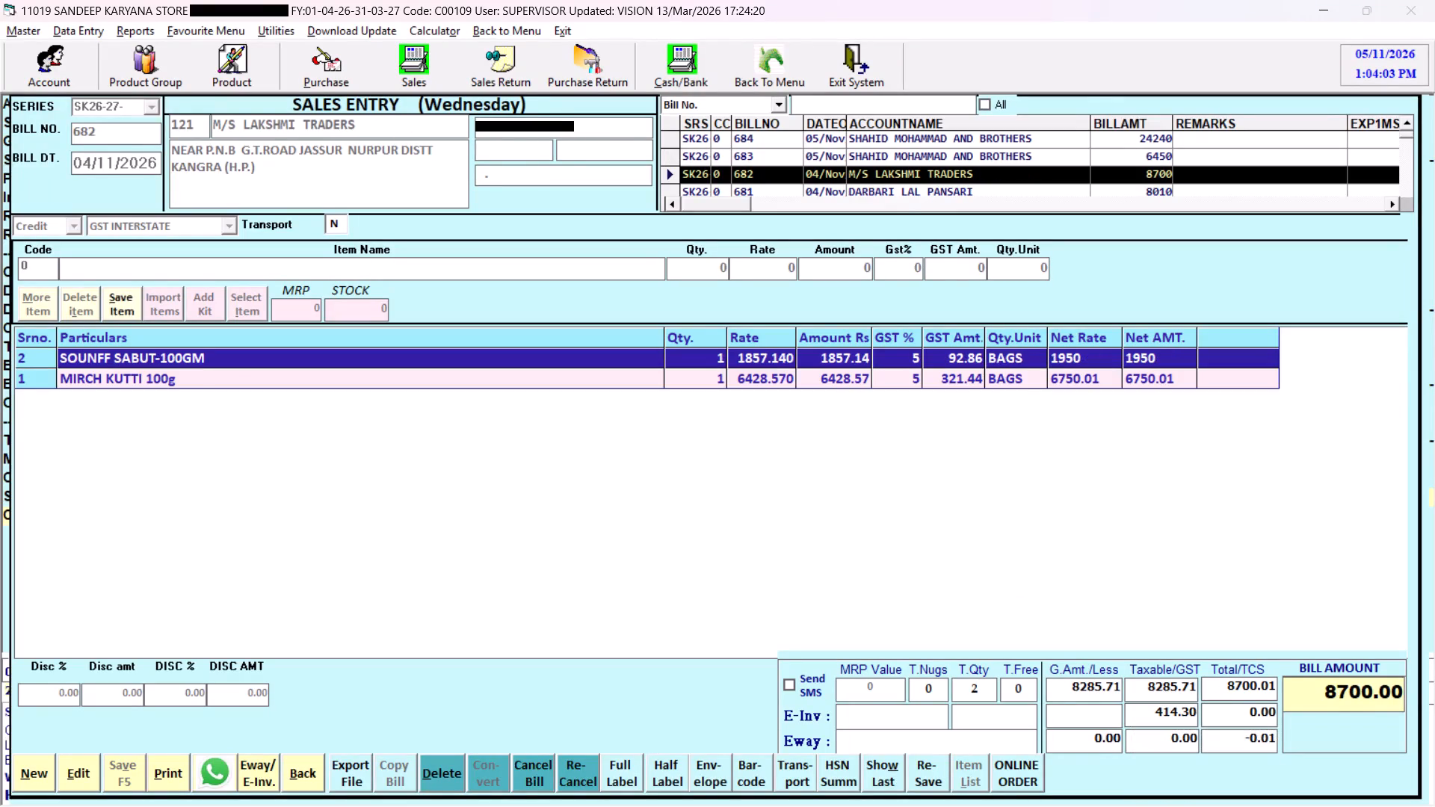
key("Down")
key("Down")
key("Down")
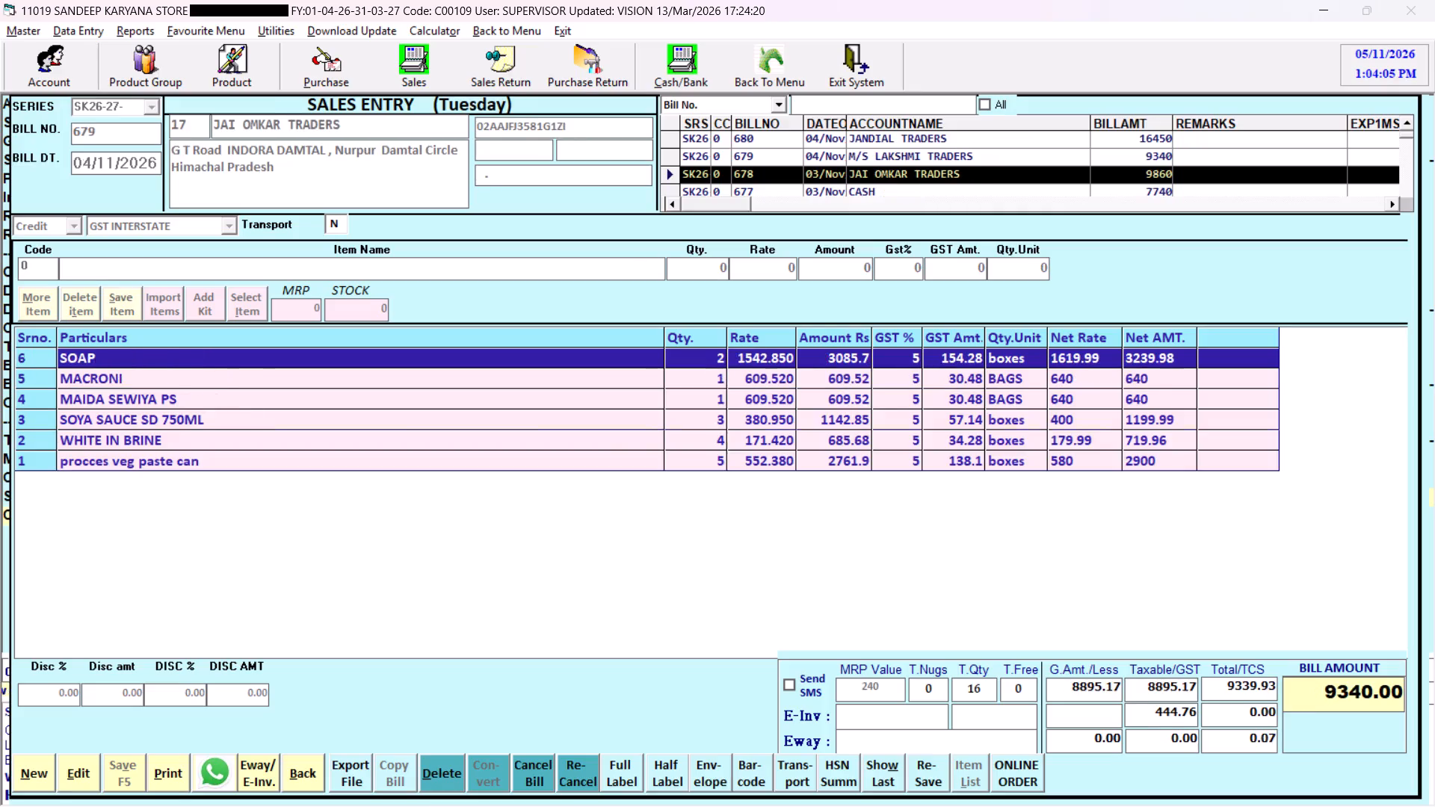
key("Down")
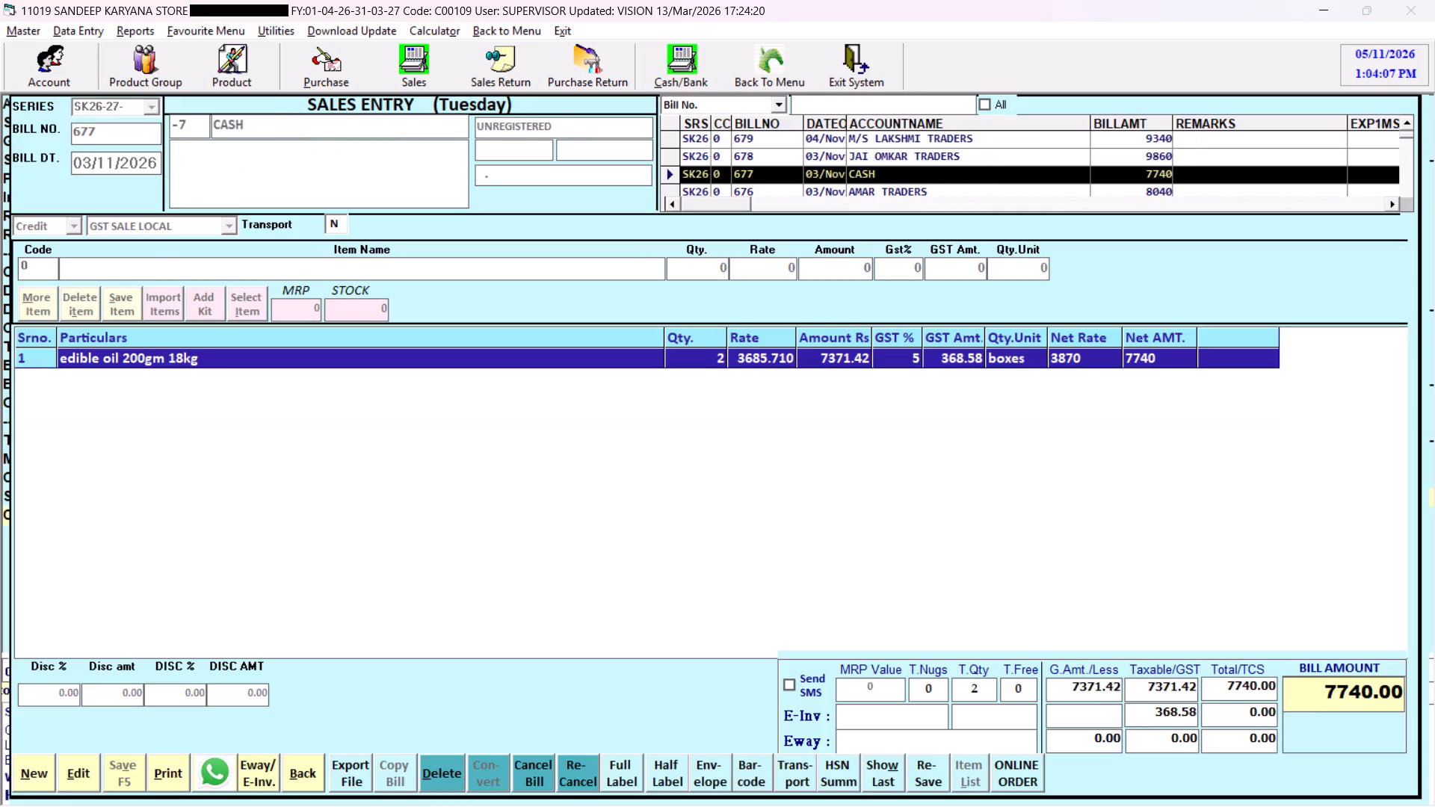